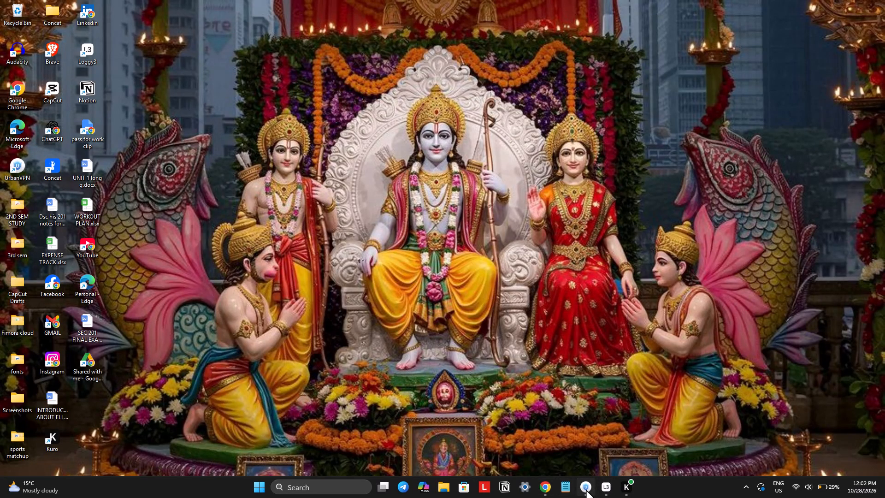
# Open UrbanVPN and check its connection status.
pyautogui.click(586, 489)
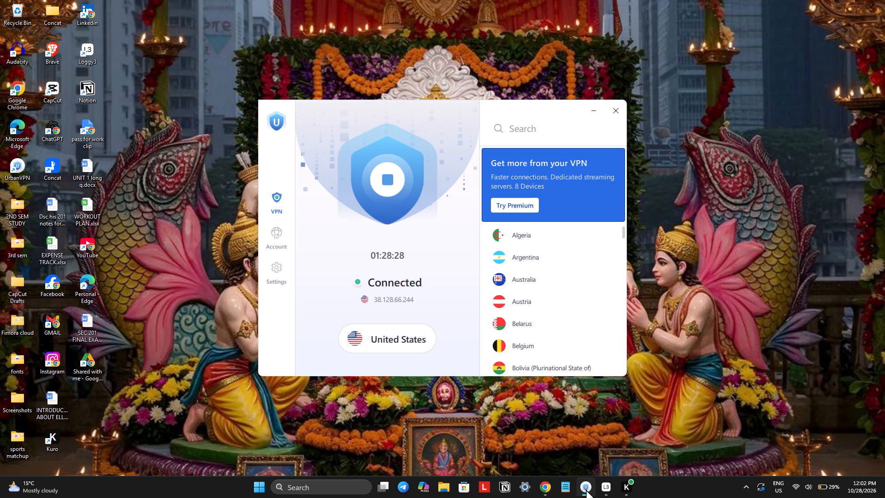
# Switch to the desktop and launch the CapCut video editor.
pyautogui.click(208, 384)
pyautogui.doubleClick(51, 86)
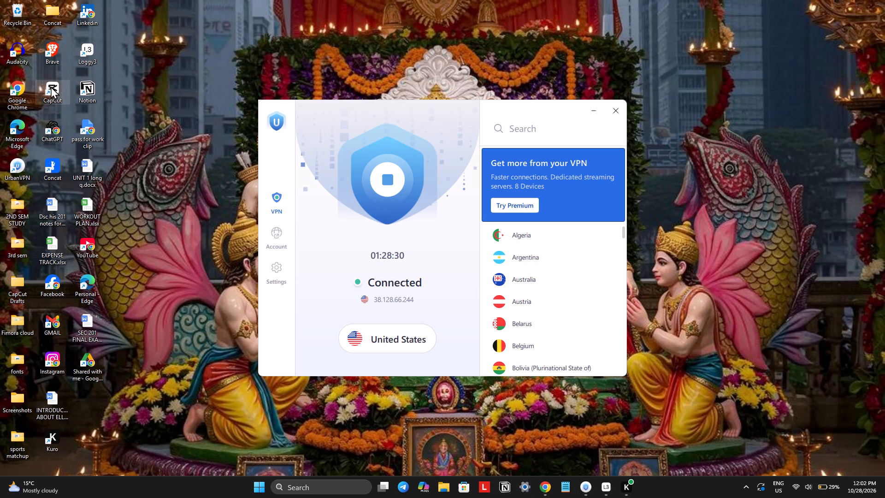
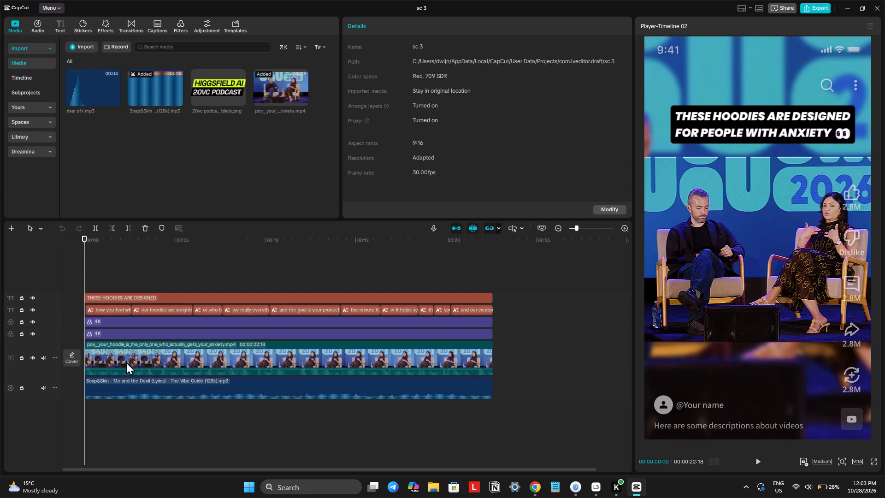
# Delete the hoodie podcast video (pov__your_hoodie…anxiety.mp4) from the project media, including its use in the timeline.
pyautogui.click(300, 125)
pyautogui.moveTo(287, 117); pyautogui.dragTo(290, 89)
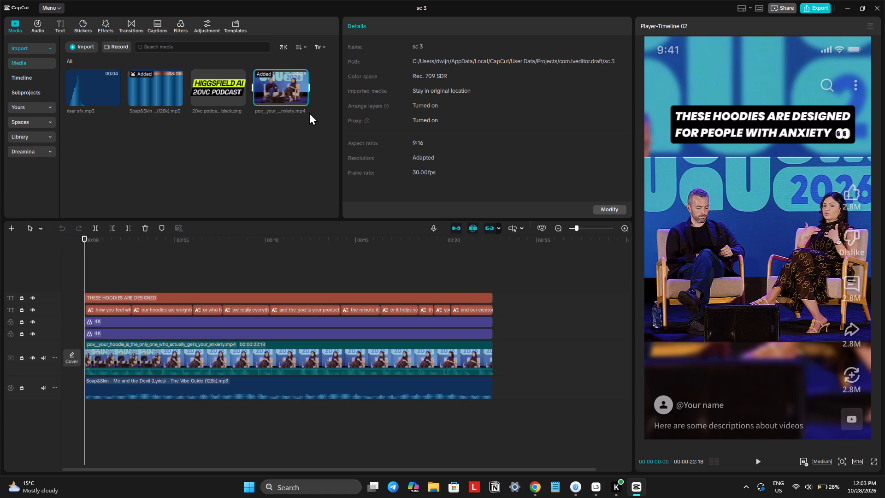
pyautogui.press('Delete')
pyautogui.press('Return')
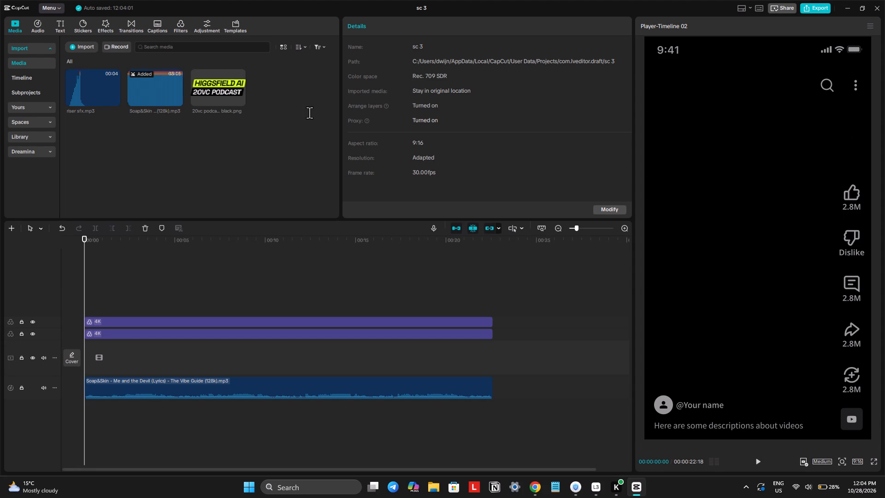
# Import today's first three videos from the Downloads folder: Transforming_Payment_Streams, Why_This_Week_Defines and From_Ambition_to_Execution.
pyautogui.click(75, 47)
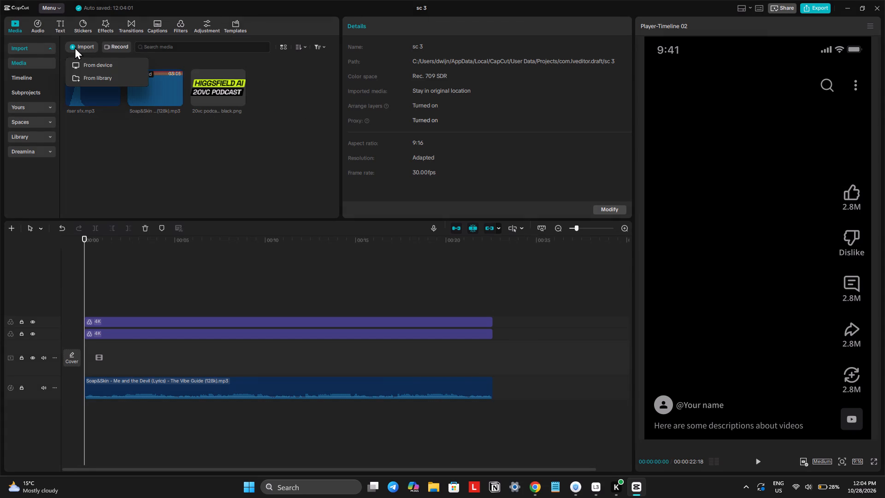
pyautogui.click(93, 69)
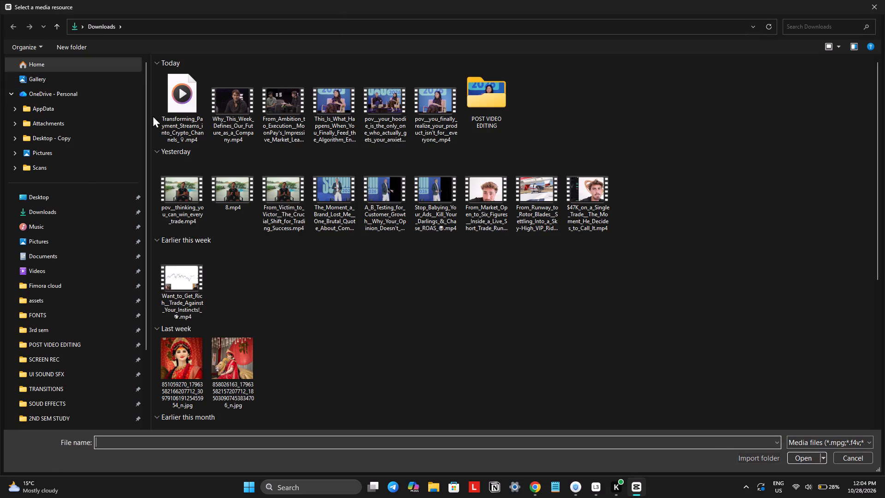
pyautogui.moveTo(156, 107); pyautogui.dragTo(280, 131)
pyautogui.press('Return')
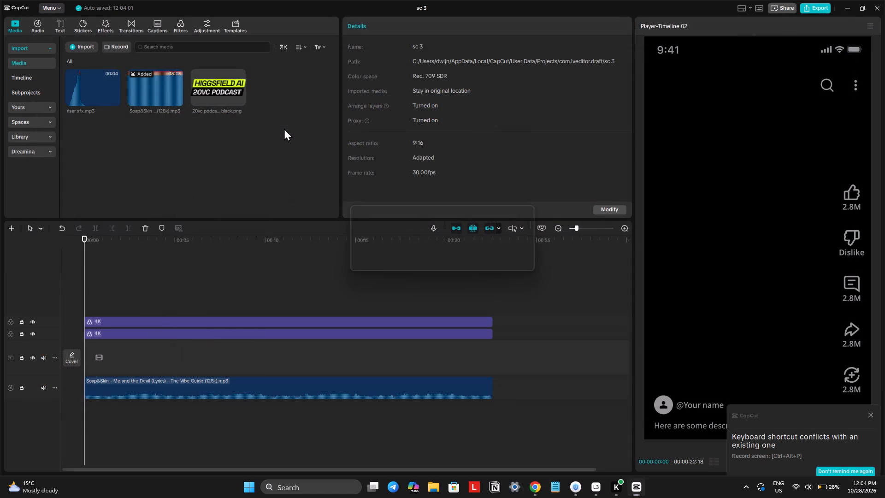
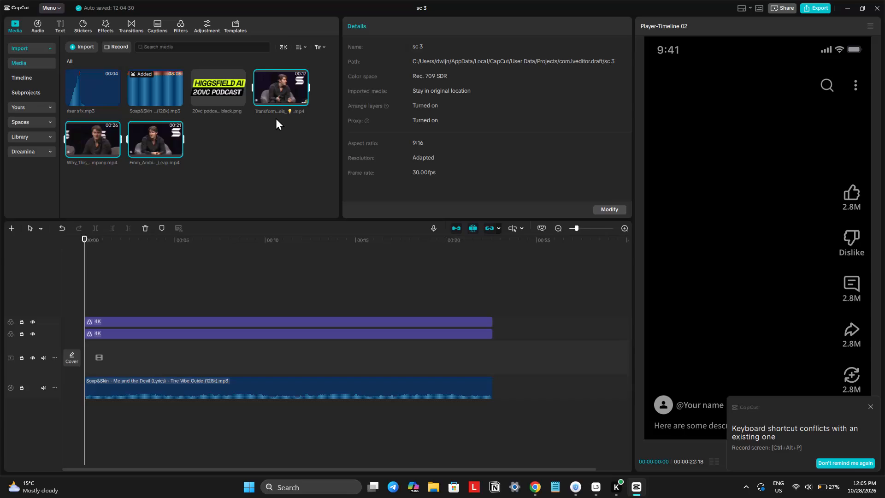
# Place the Transforming_Payment_Streams clip at the start of the empty main video track.
pyautogui.click(208, 160)
pyautogui.moveTo(275, 94); pyautogui.dragTo(65, 350)
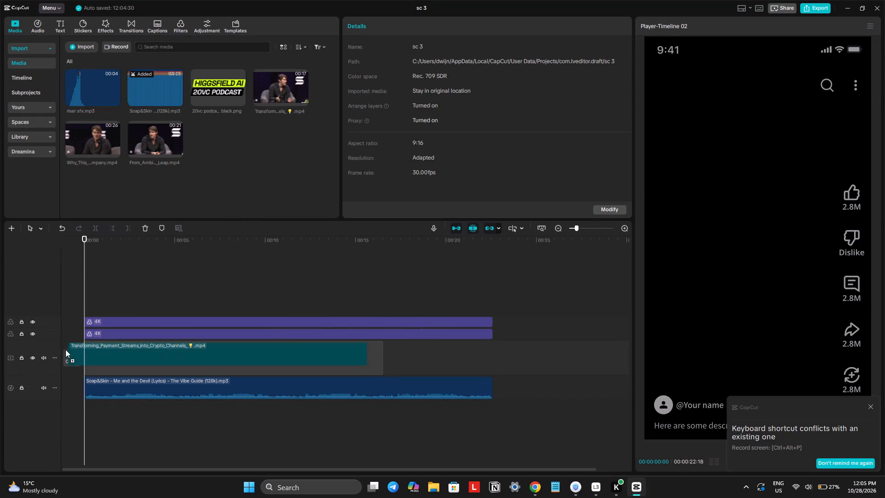
pyautogui.moveTo(65, 350); pyautogui.dragTo(65, 350)
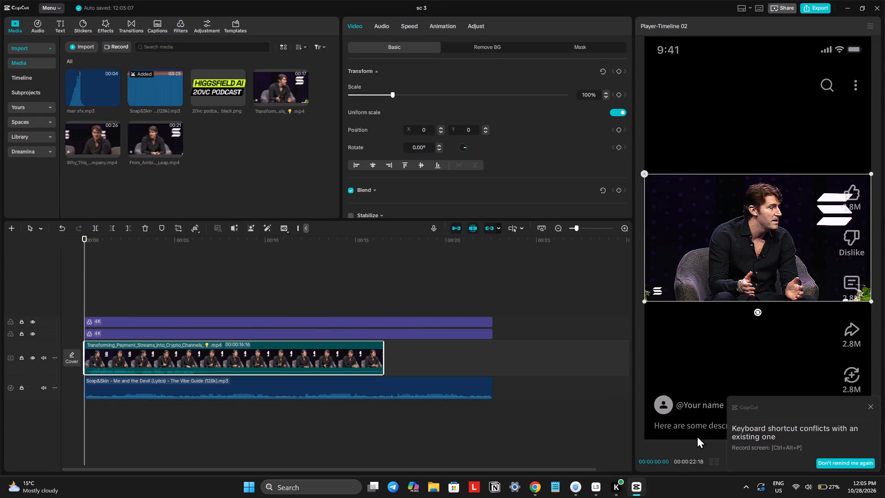
pyautogui.click(867, 406)
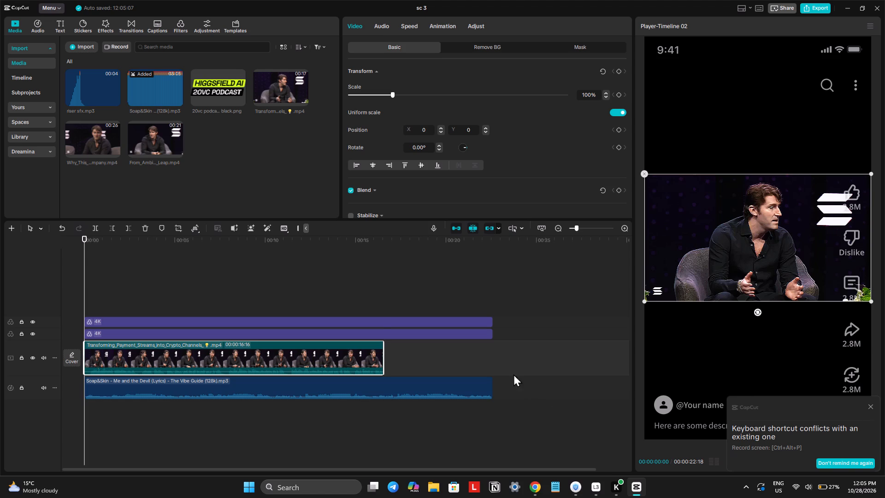
# Trim the filter layers and the Soap&Skin music to end with the video clip at 00:00:16:16.
pyautogui.click(376, 280)
pyautogui.moveTo(376, 280); pyautogui.dragTo(386, 297)
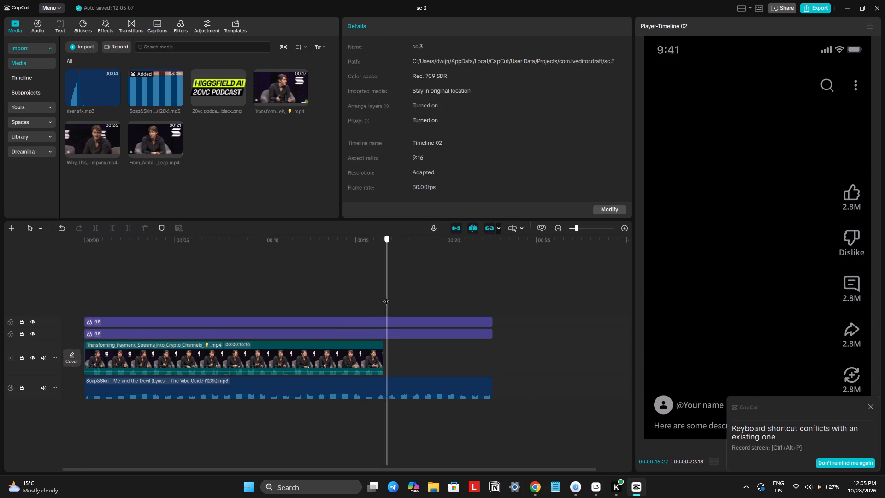
pyautogui.moveTo(386, 297); pyautogui.dragTo(382, 300)
pyautogui.hotkey('ctrl', 'a')
pyautogui.press('w')
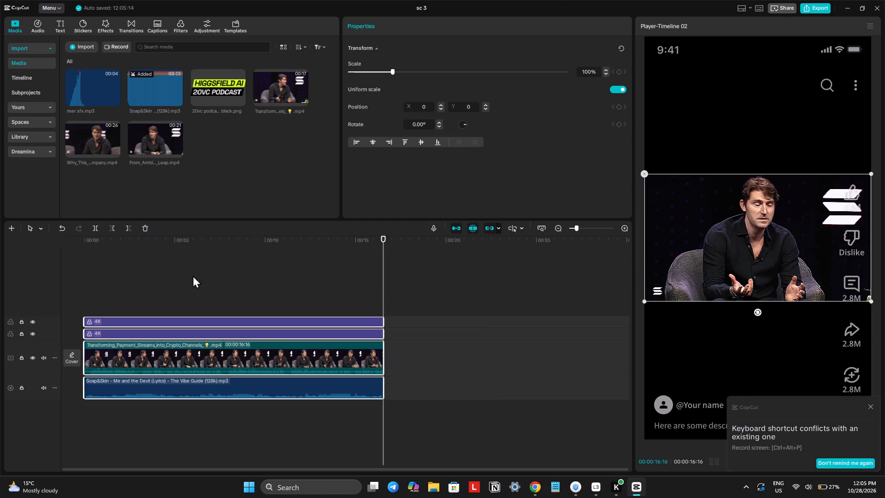
# Return the playhead to the start and generate auto captions with the spoken language on Auto detect.
pyautogui.click(196, 242)
pyautogui.moveTo(195, 241); pyautogui.dragTo(0, 260)
pyautogui.click(167, 15)
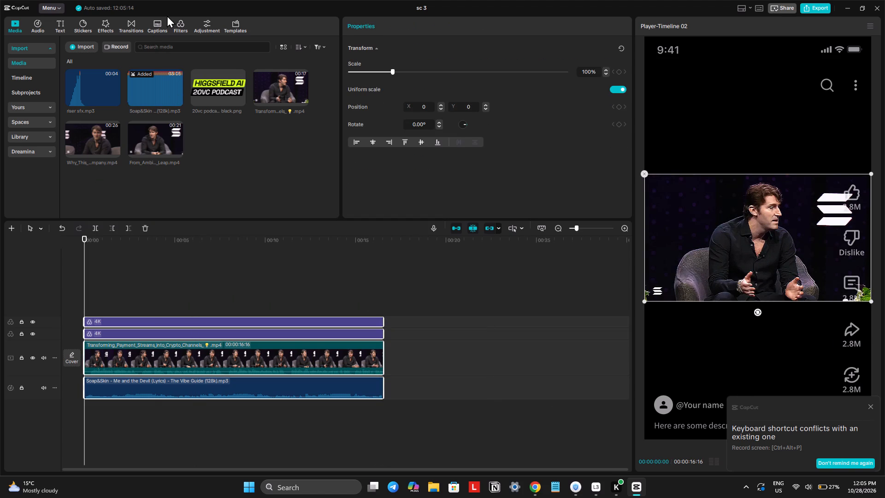
pyautogui.click(160, 18)
pyautogui.doubleClick(158, 23)
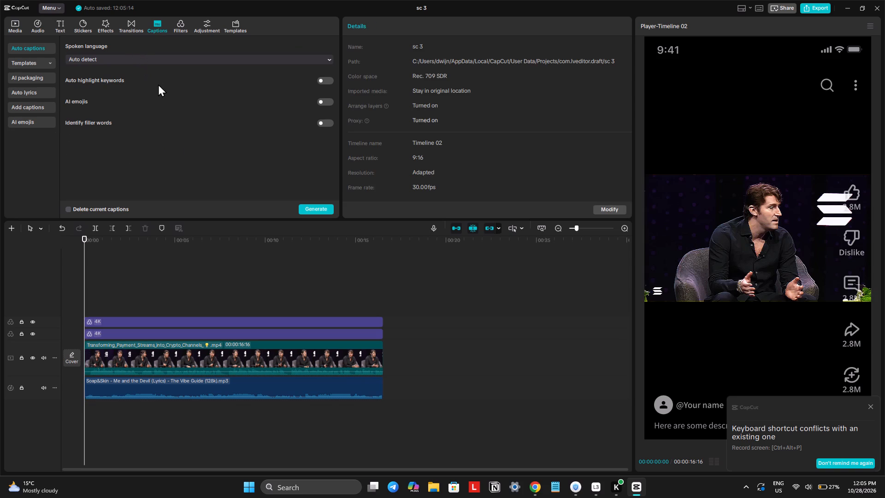
pyautogui.click(310, 208)
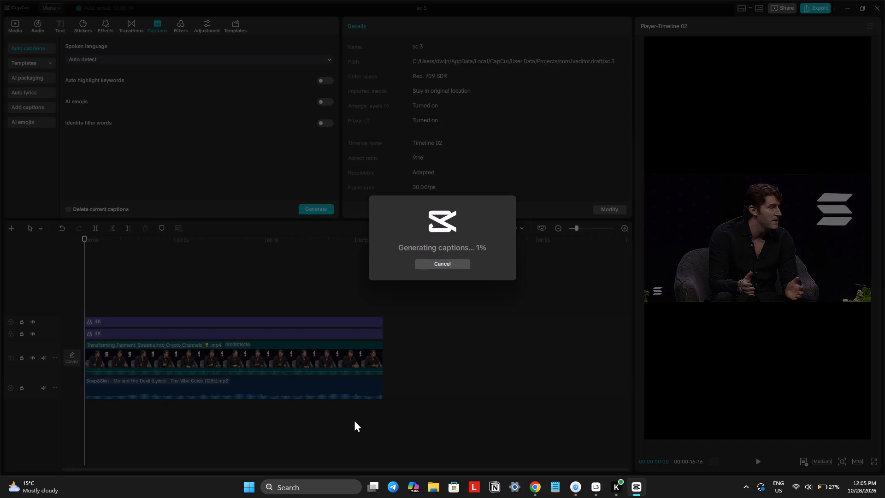
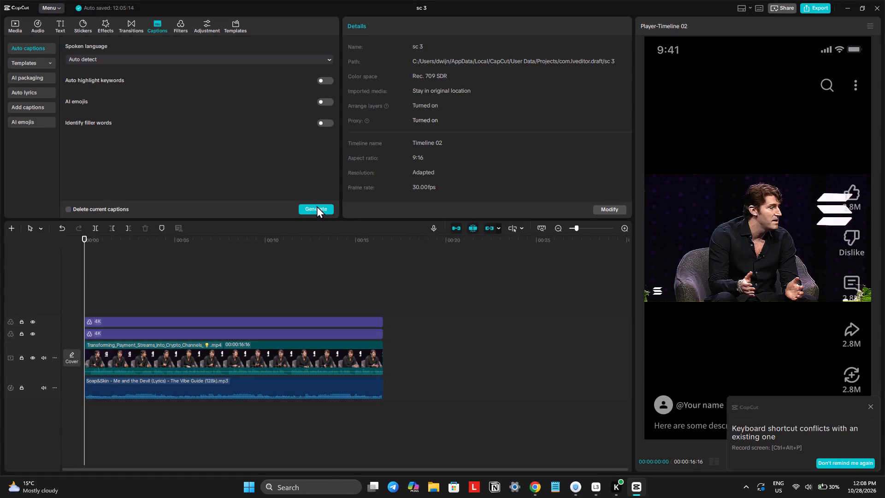
# Generate auto captions for the Transforming_Payment_Streams clip with the spoken language on Auto detect.
pyautogui.click(312, 207)
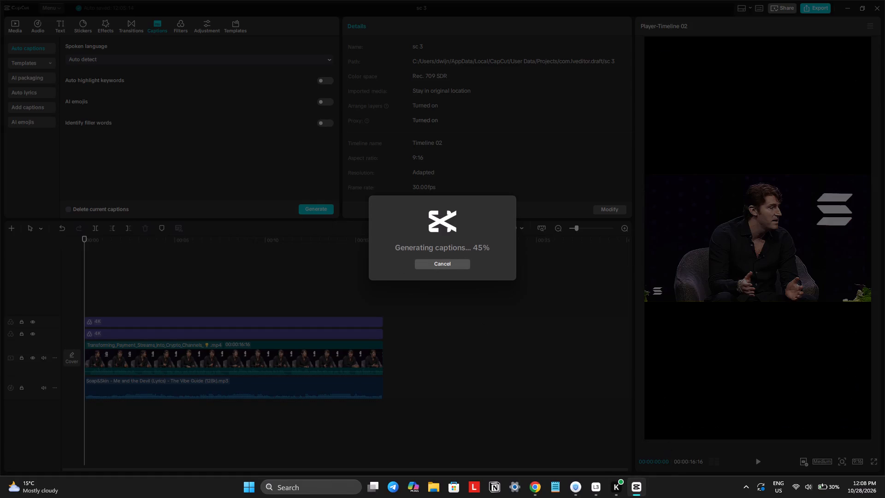
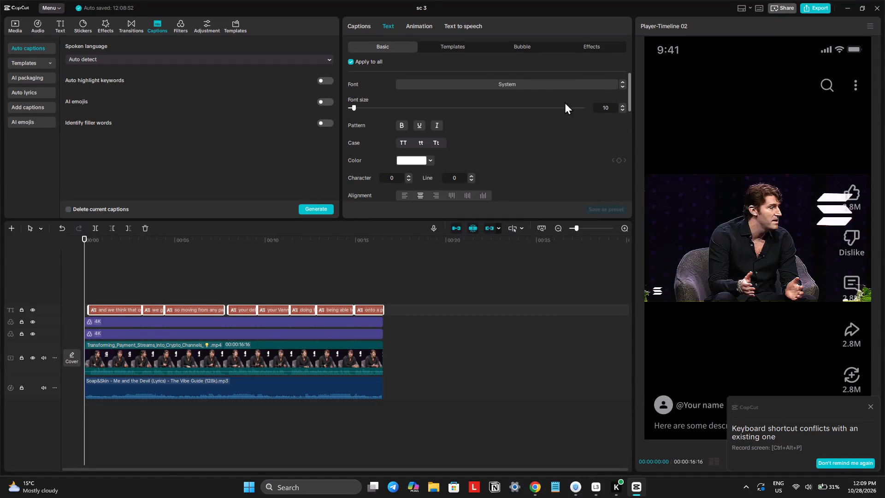
# Set all captions to the CreatoDisplay-ExtraBold font with a character spacing of -1.
pyautogui.click(507, 85)
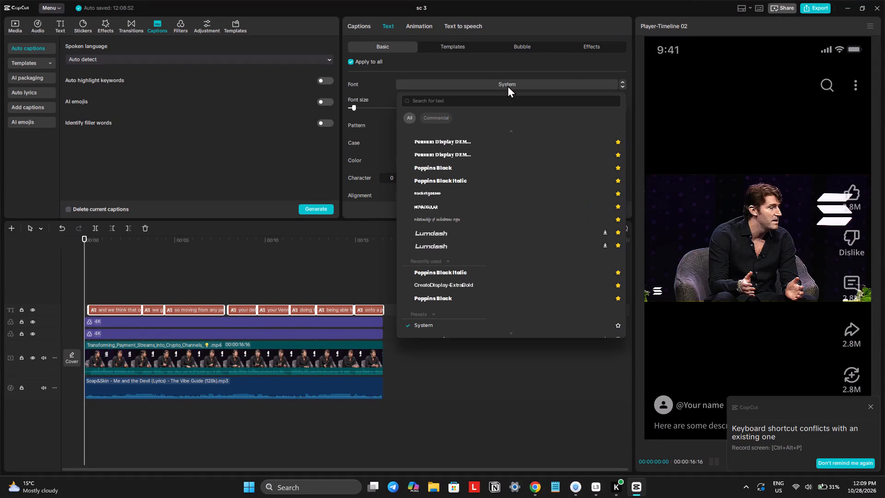
pyautogui.click(464, 301)
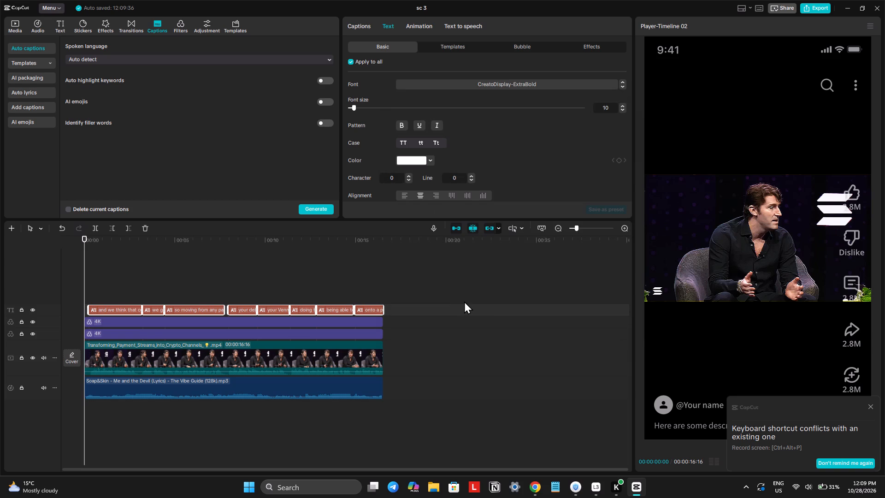
pyautogui.click(408, 179)
# Give the Transforming_Payment_Streams clip a blurred canvas background using the lightest blur level.
pyautogui.click(321, 352)
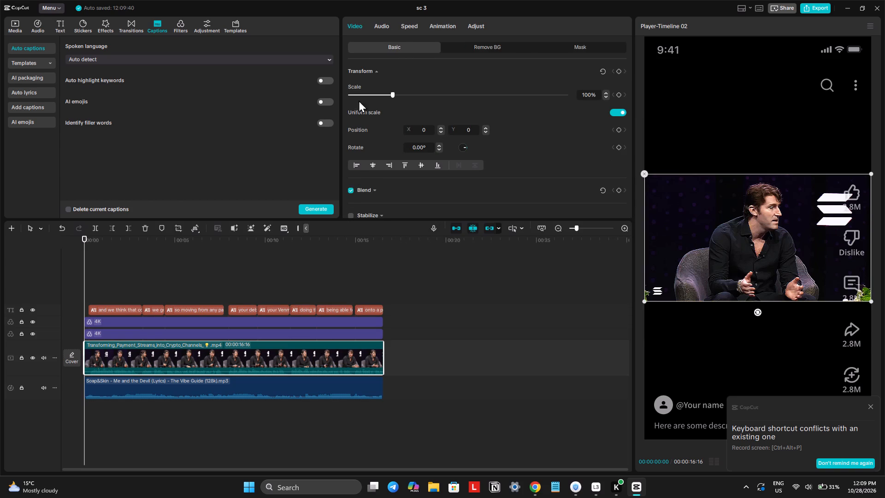
pyautogui.scroll(-8, 383, 184)
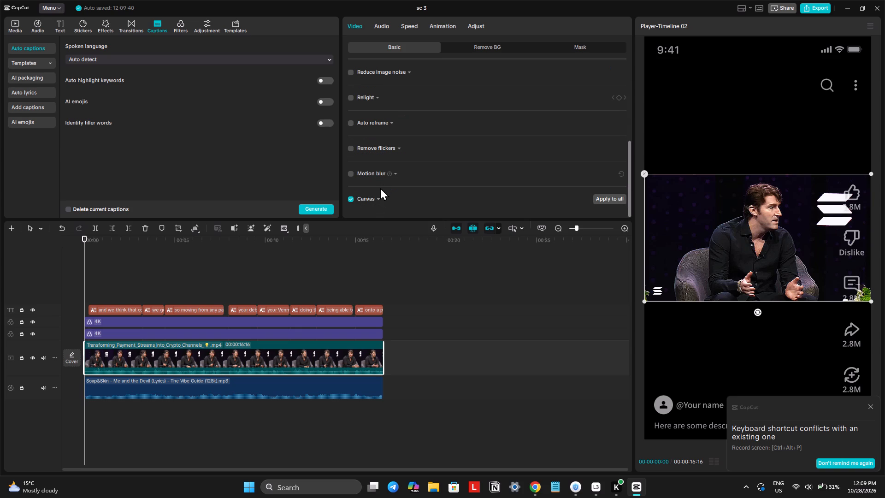
pyautogui.click(371, 198)
pyautogui.scroll(-3, 439, 172)
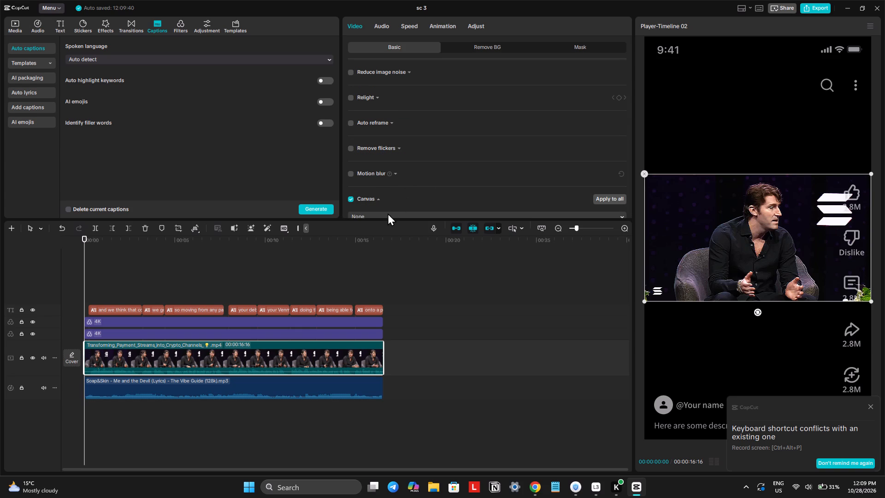
pyautogui.click(388, 213)
pyautogui.scroll(-2, 388, 213)
pyautogui.click(369, 243)
pyautogui.scroll(-2, 387, 182)
pyautogui.click(366, 181)
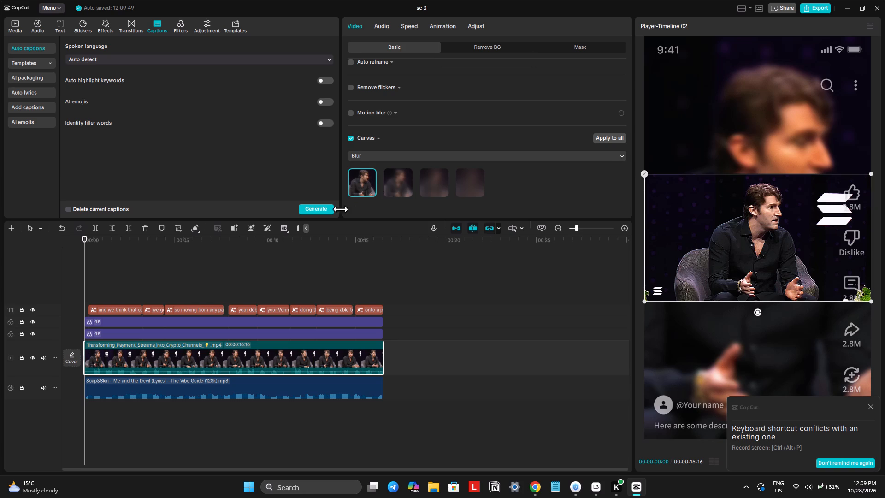
# Show the full caption list and copy all eight caption lines with the Snipping Tool's text extractor.
pyautogui.click(104, 311)
pyautogui.click(360, 28)
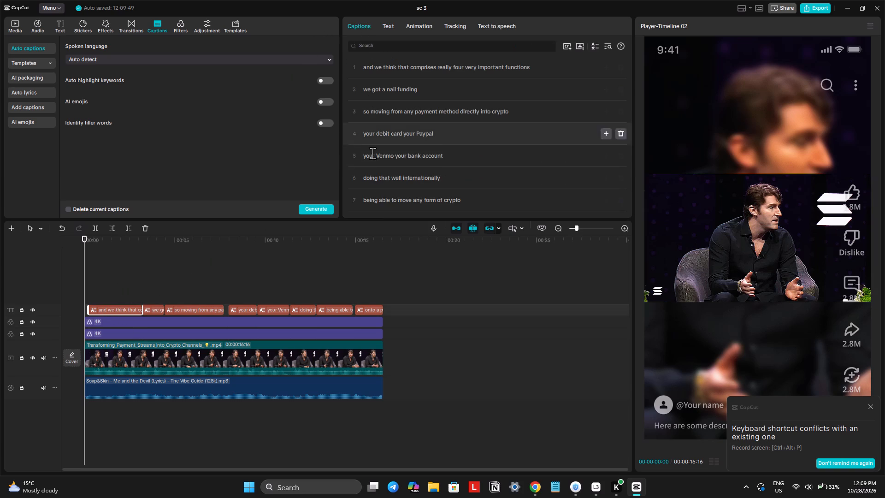
pyautogui.moveTo(365, 220); pyautogui.dragTo(357, 290)
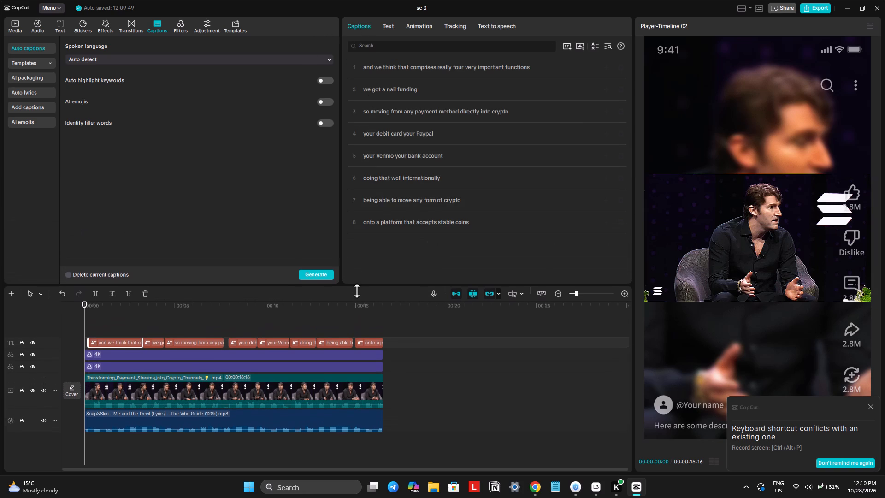
pyautogui.moveTo(357, 290); pyautogui.dragTo(357, 291)
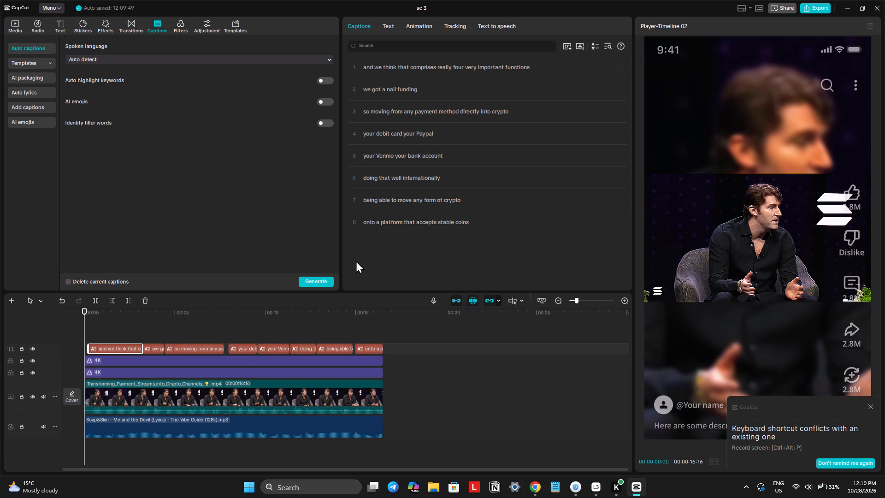
pyautogui.press('shift+super+s')
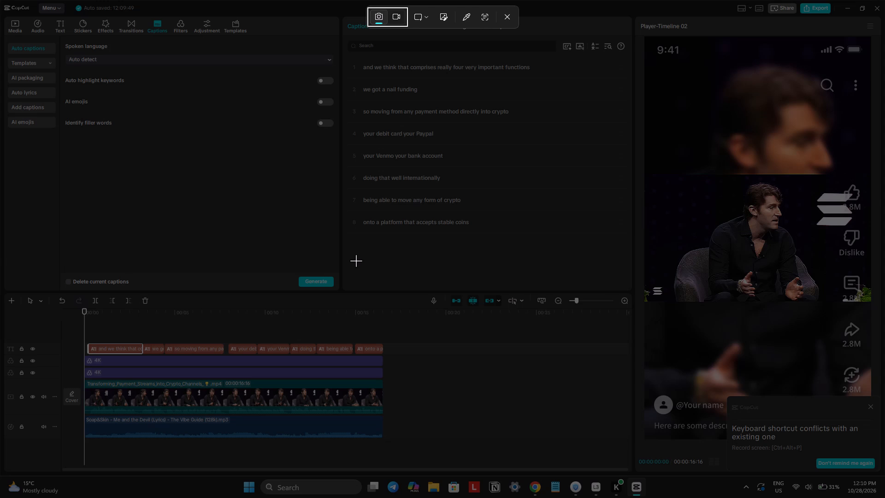
pyautogui.click(482, 18)
pyautogui.moveTo(356, 51); pyautogui.dragTo(469, 199)
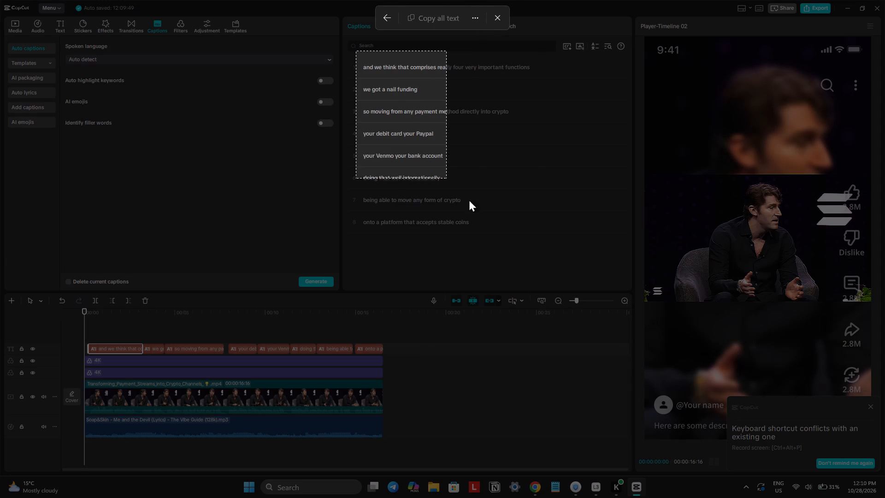
pyautogui.moveTo(469, 199); pyautogui.dragTo(545, 247)
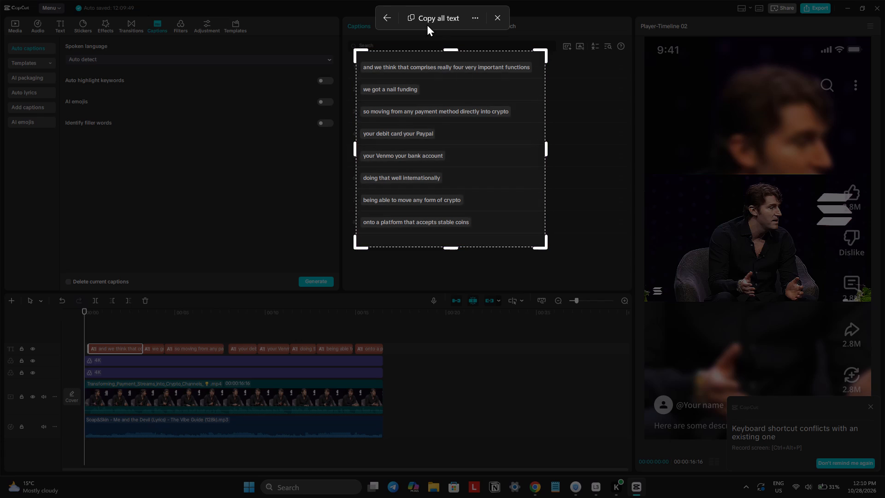
pyautogui.click(431, 19)
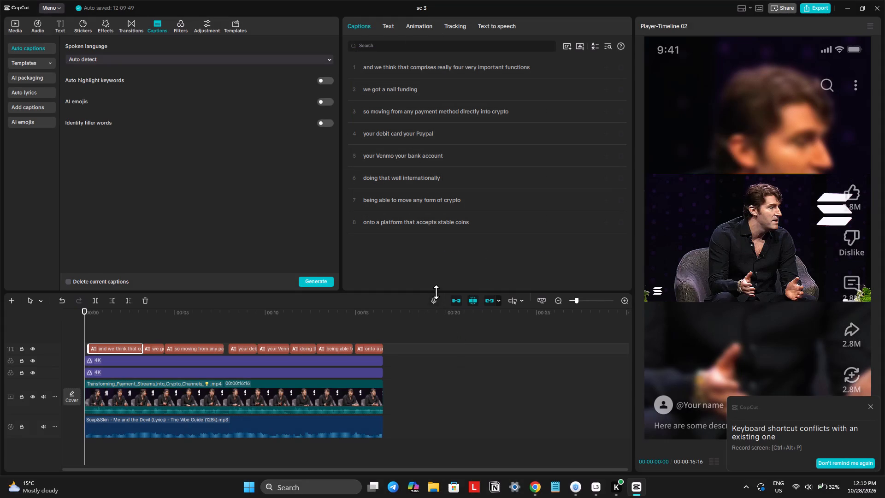
pyautogui.moveTo(436, 292); pyautogui.dragTo(437, 255)
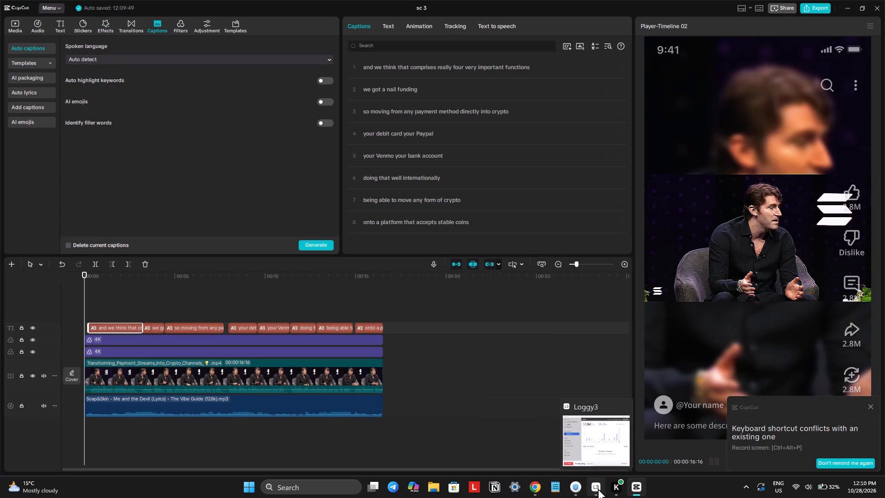
pyautogui.click(541, 492)
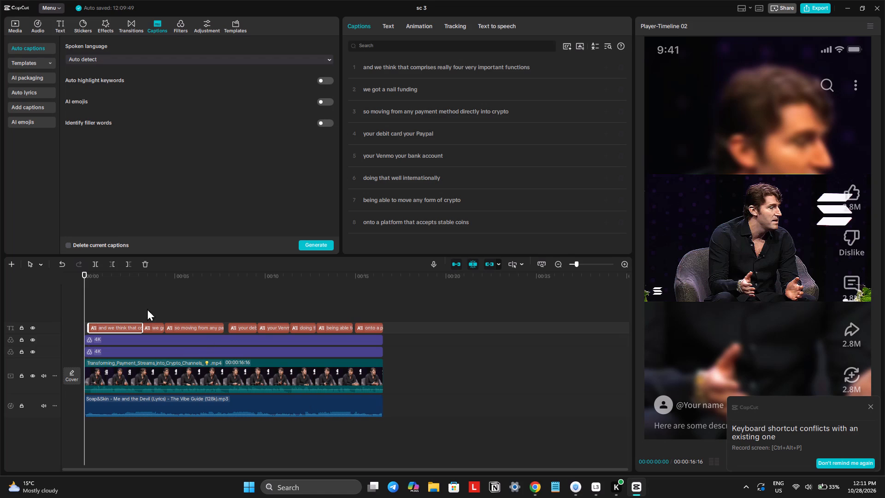
pyautogui.moveTo(100, 275); pyautogui.dragTo(66, 279)
pyautogui.click(60, 25)
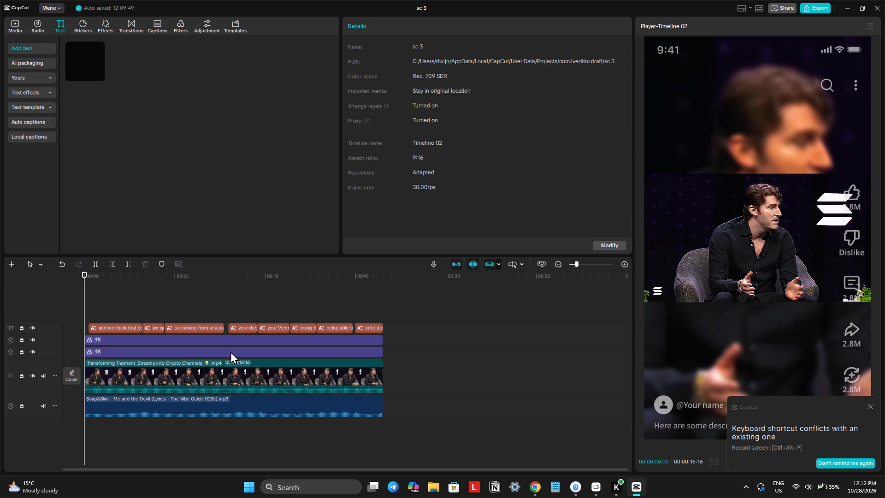
pyautogui.click(97, 73)
pyautogui.click(114, 302)
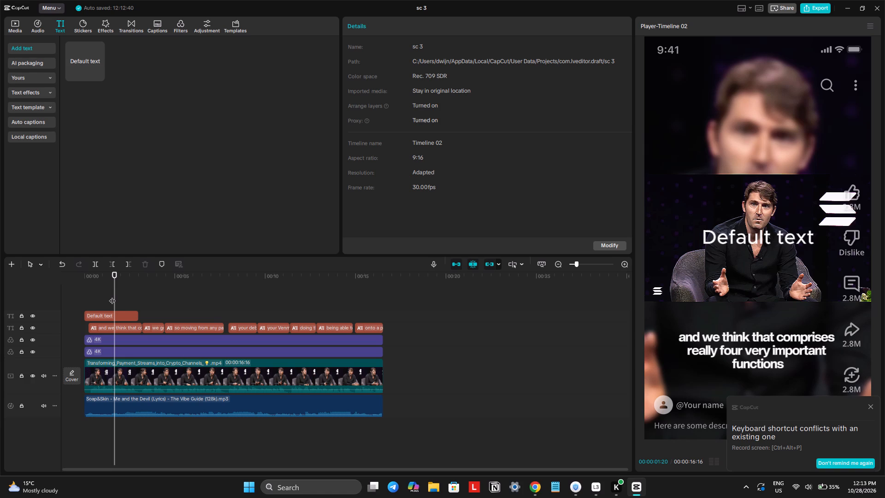
# Replace the default text with the copied hook, breaking it into two lines after "WHAT IF YOU COULD TURN".
pyautogui.click(114, 314)
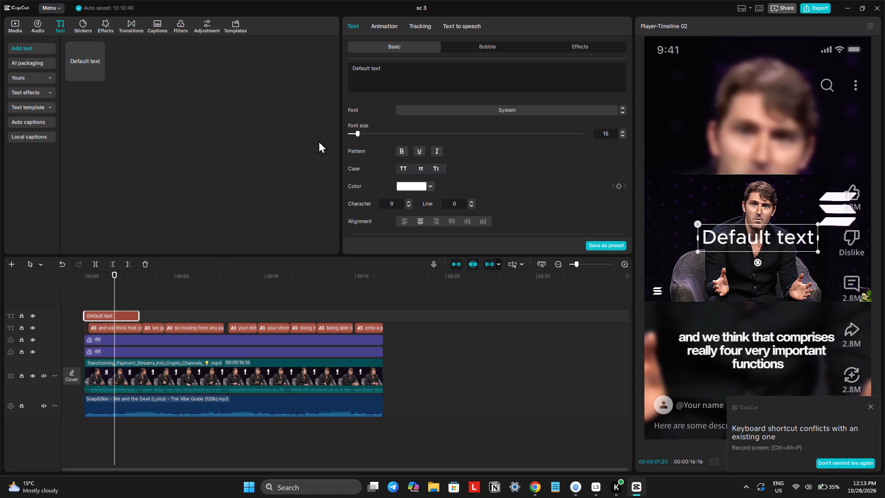
pyautogui.click(395, 66)
pyautogui.hotkey('ctrl', 'a')
pyautogui.hotkey('ctrl', 'v')
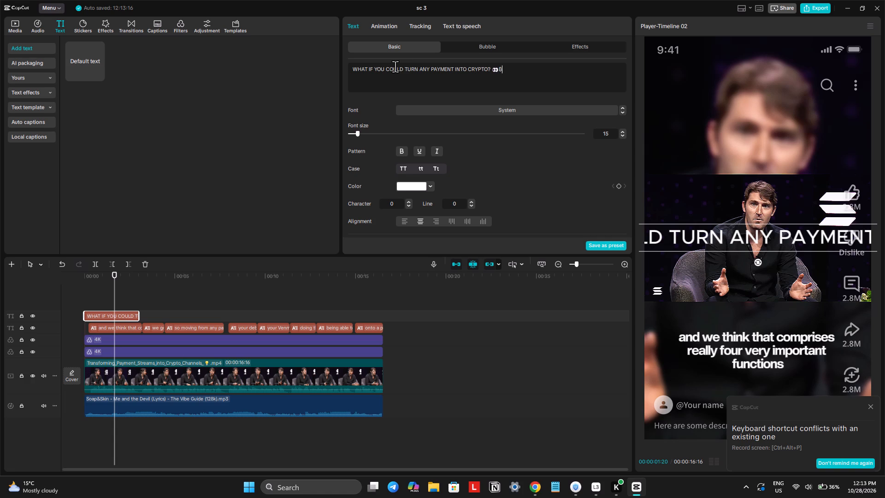
pyautogui.click(419, 70)
pyautogui.press('Return')
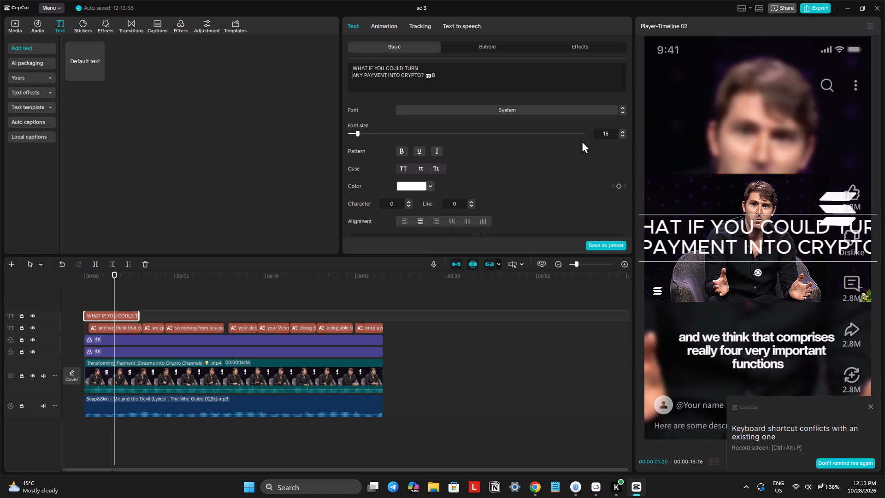
# Scale the hook text to 56% and move it above the speaker footage, at about X 37, Y 916.
pyautogui.scroll(-1, 439, 197)
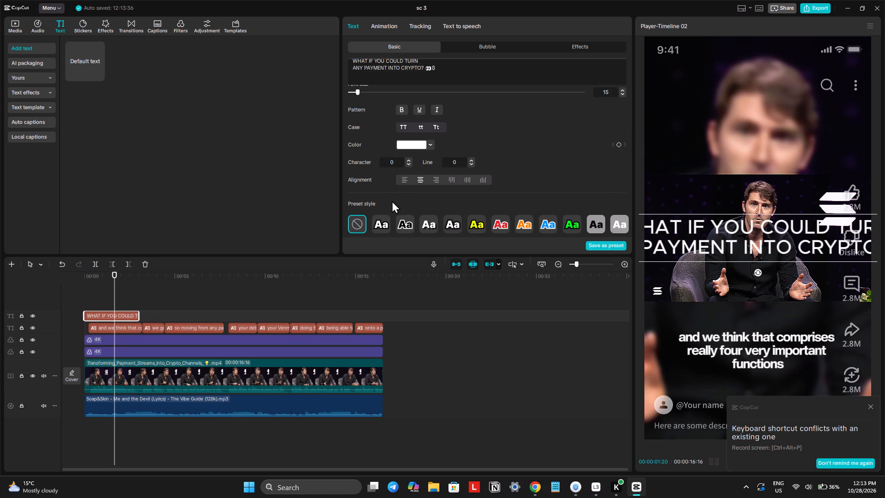
pyautogui.scroll(-3, 392, 200)
pyautogui.moveTo(390, 170); pyautogui.dragTo(388, 174)
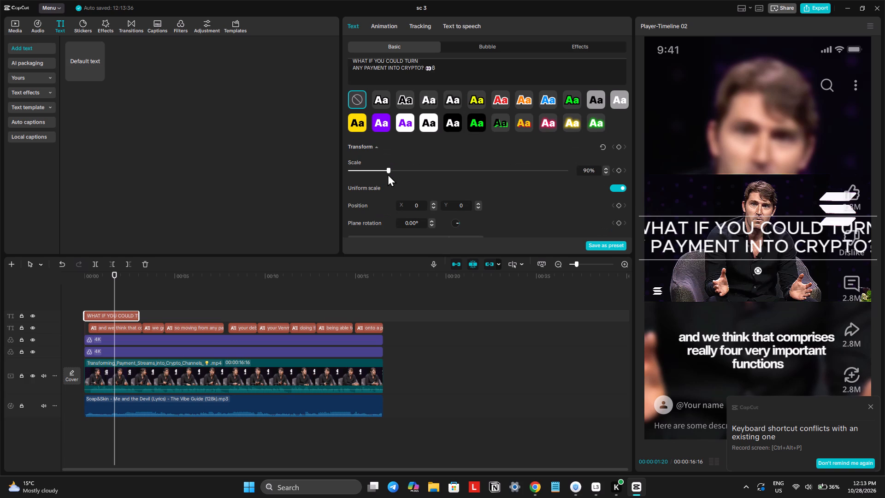
pyautogui.moveTo(388, 174); pyautogui.dragTo(374, 179)
pyautogui.moveTo(712, 237); pyautogui.dragTo(716, 142)
# Change the hook text's font to Poppins Black Italic.
pyautogui.scroll(-3, 405, 194)
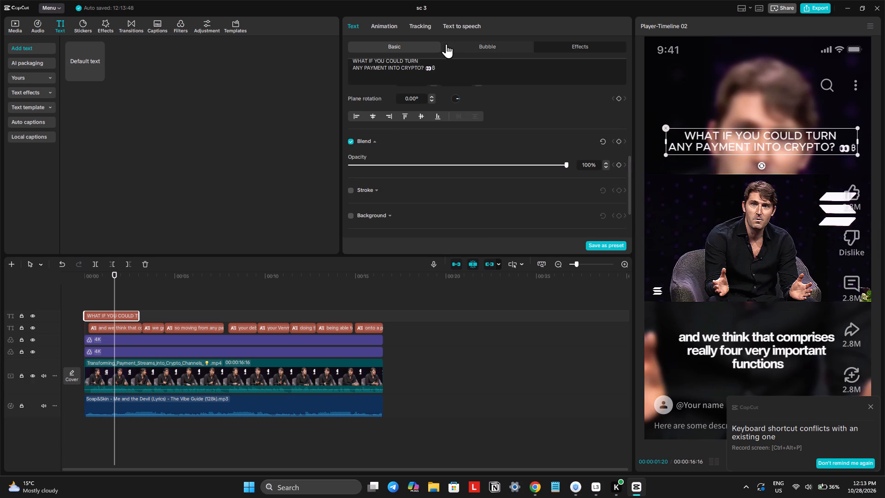
pyautogui.scroll(9, 485, 113)
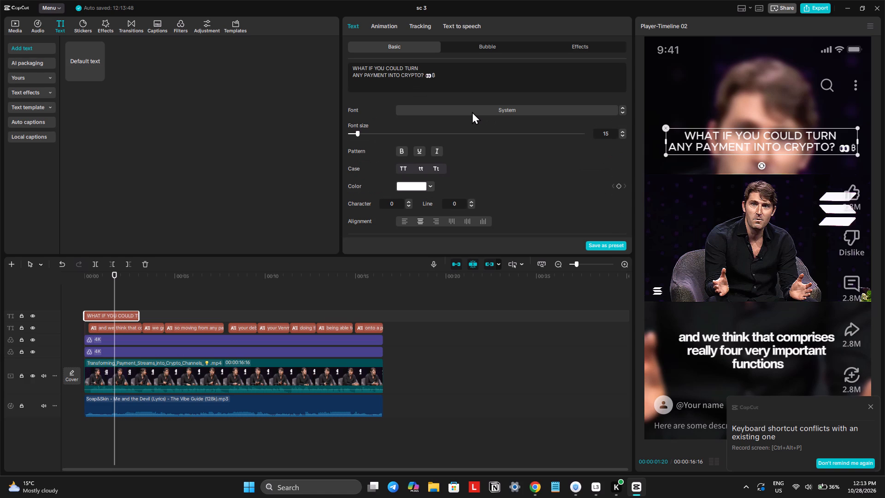
pyautogui.click(472, 112)
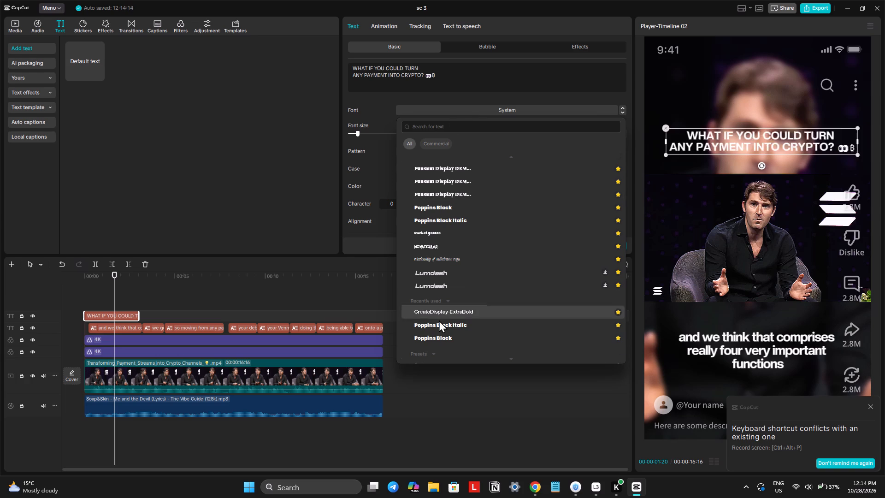
pyautogui.click(441, 325)
pyautogui.scroll(-3, 414, 200)
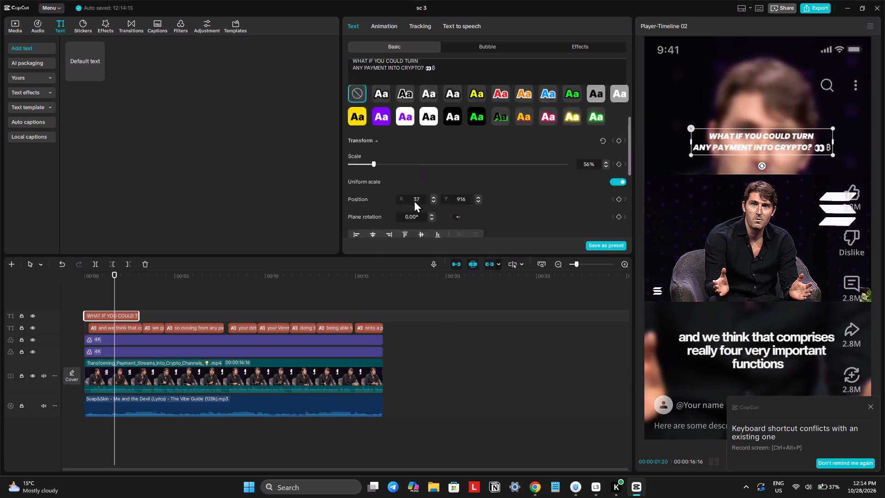
# Give the hook text a white (FFFFFF) background in the second style, which fits each line separately.
pyautogui.scroll(-4, 414, 200)
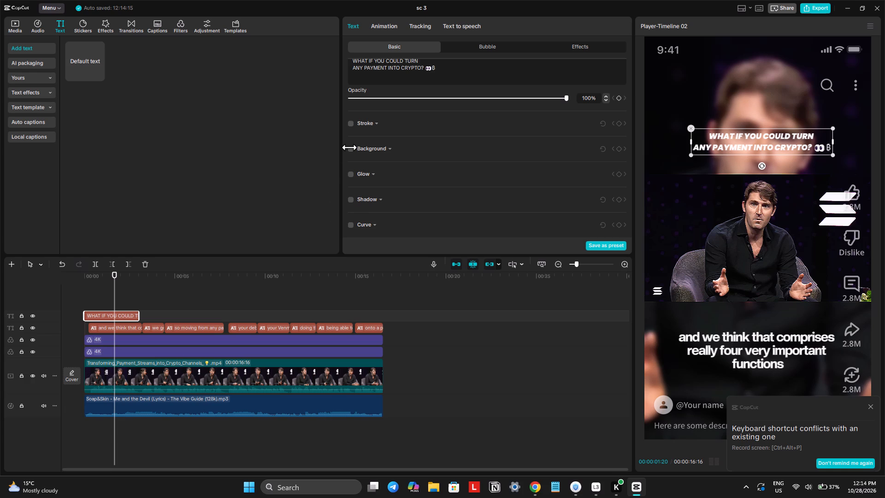
pyautogui.click(349, 147)
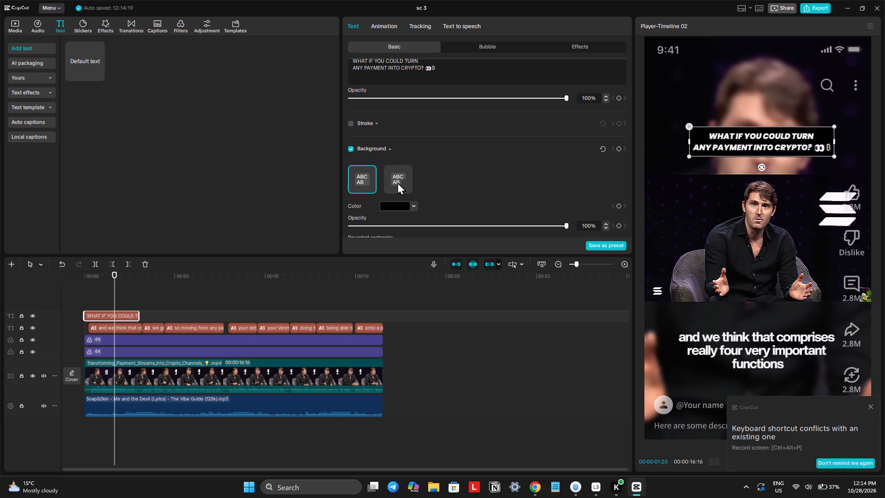
pyautogui.click(395, 206)
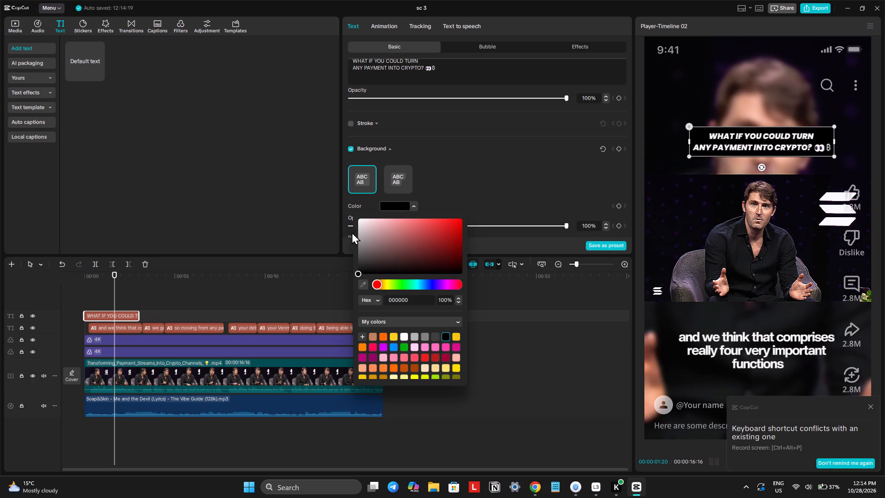
pyautogui.moveTo(362, 227); pyautogui.dragTo(348, 202)
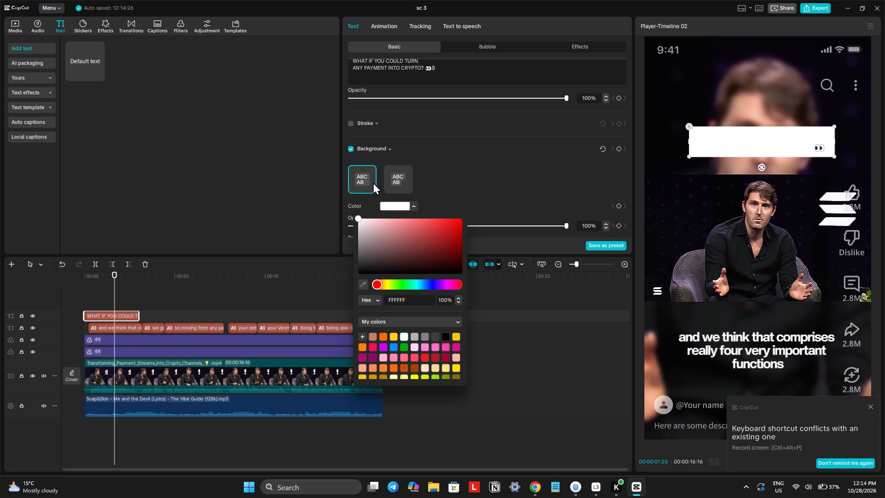
pyautogui.click(404, 178)
pyautogui.click(446, 178)
# Change the hook text's font color to black (000000).
pyautogui.scroll(15, 446, 178)
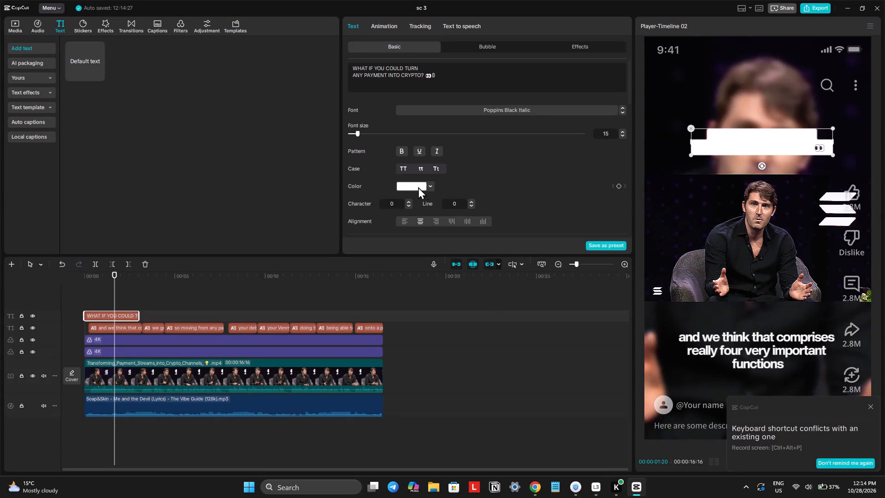
pyautogui.click(410, 187)
pyautogui.moveTo(452, 232); pyautogui.dragTo(454, 261)
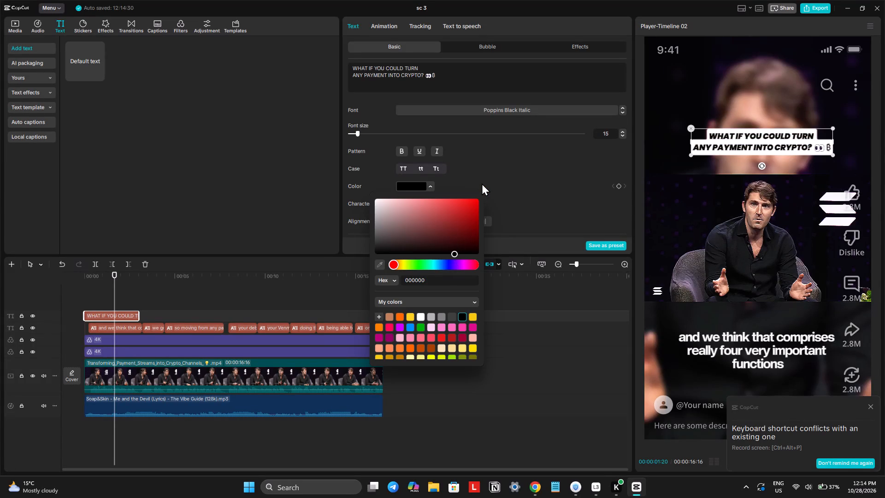
pyautogui.click(487, 177)
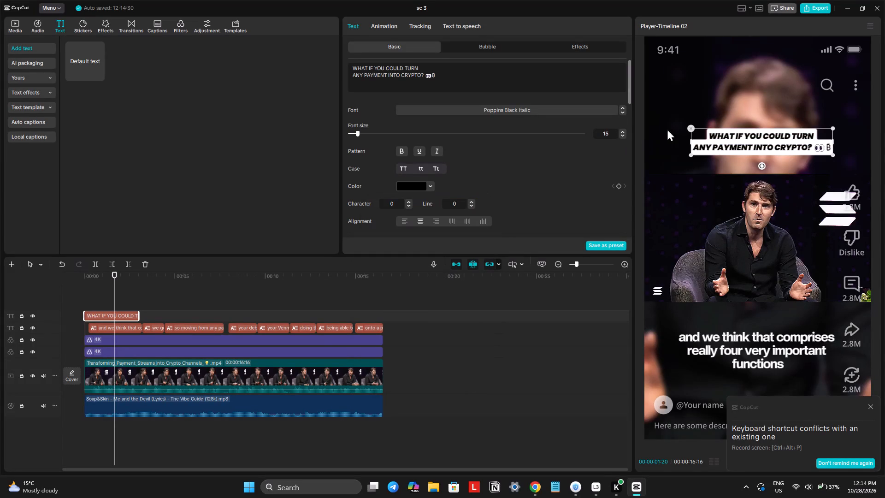
# Enlarge the hook text slightly in the preview, keeping it centred above the speaker footage.
pyautogui.moveTo(834, 156); pyautogui.dragTo(846, 179)
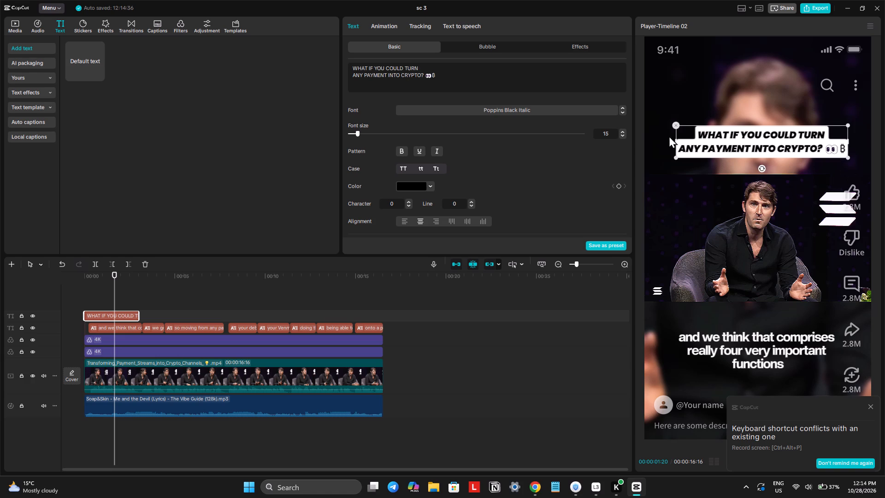
# Delete the Bitcoin symbol at the end of the hook text, keeping the eyes emoji.
pyautogui.click(484, 77)
pyautogui.press('BackSpace')
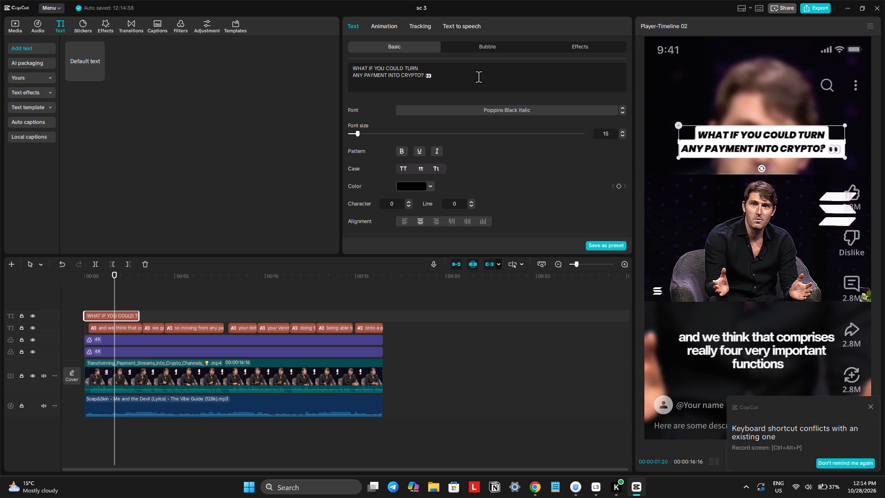
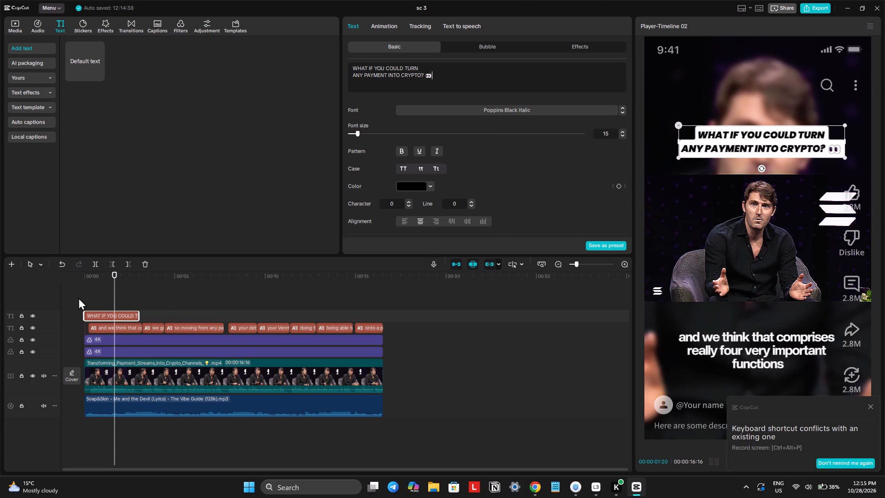
# Extend the hook text clip on the timeline so it ends together with the video at 00:00:16:16.
pyautogui.moveTo(140, 317); pyautogui.dragTo(310, 321)
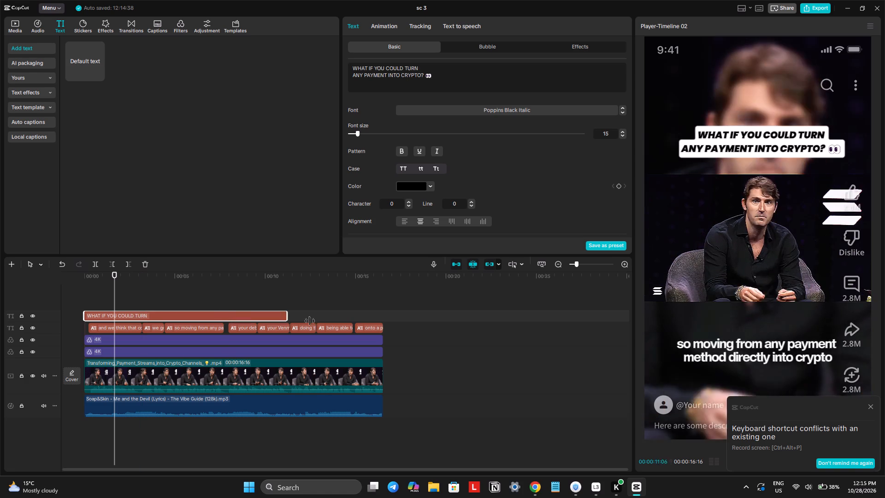
pyautogui.moveTo(310, 321); pyautogui.dragTo(379, 349)
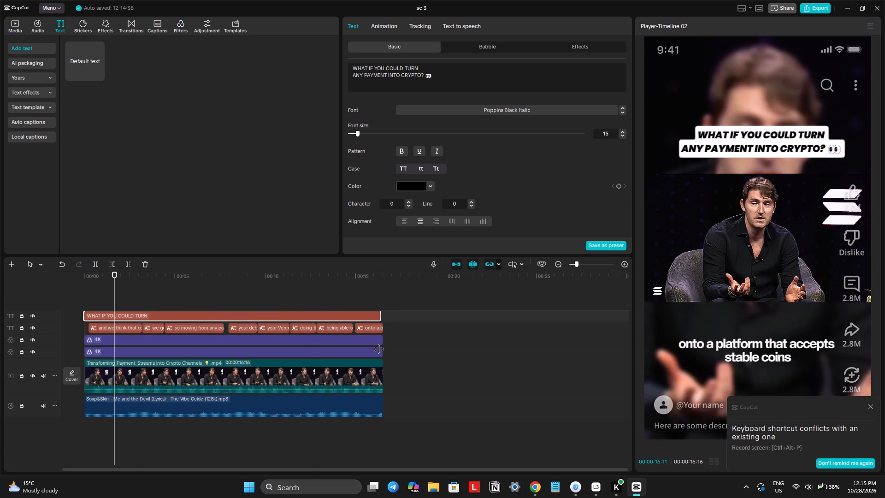
pyautogui.moveTo(379, 349); pyautogui.dragTo(381, 350)
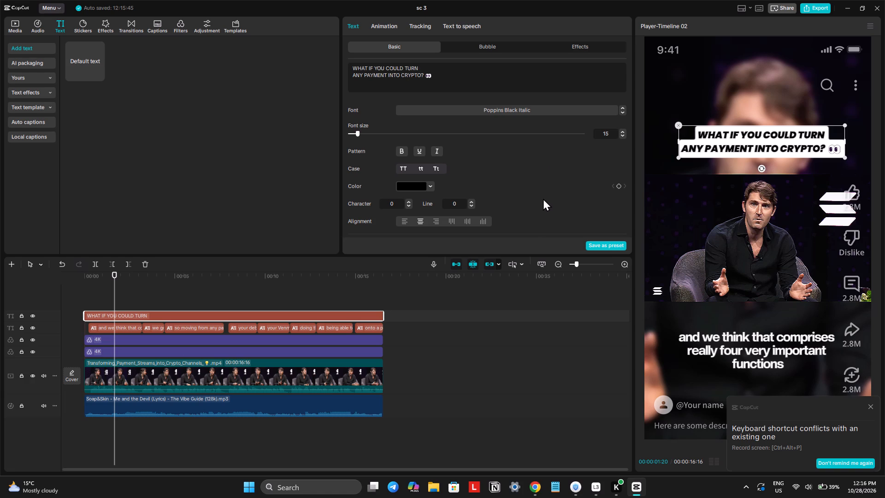
pyautogui.click(365, 297)
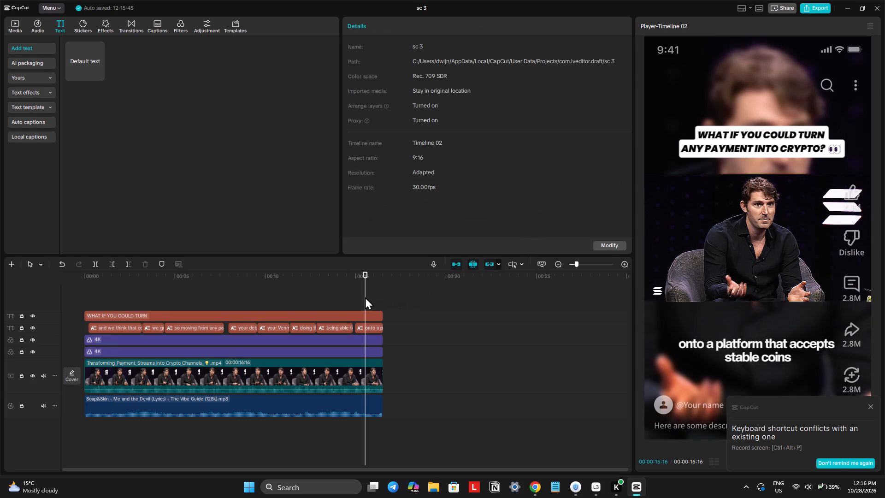
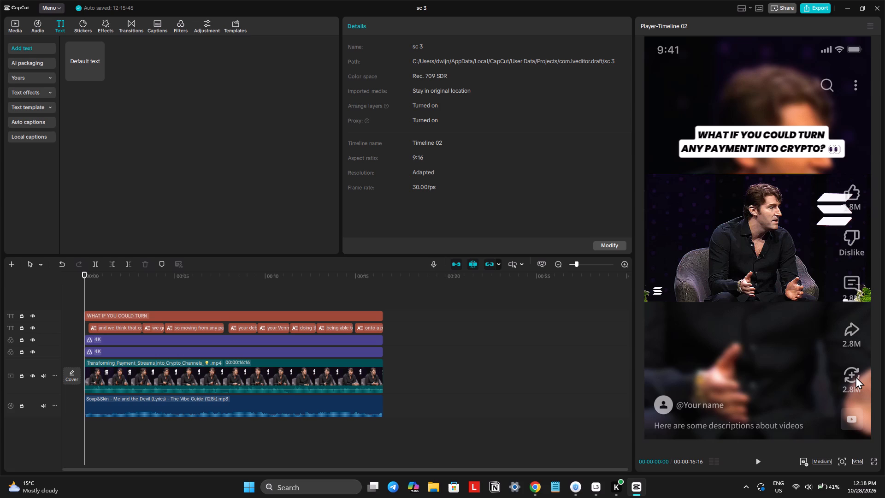
pyautogui.click(167, 284)
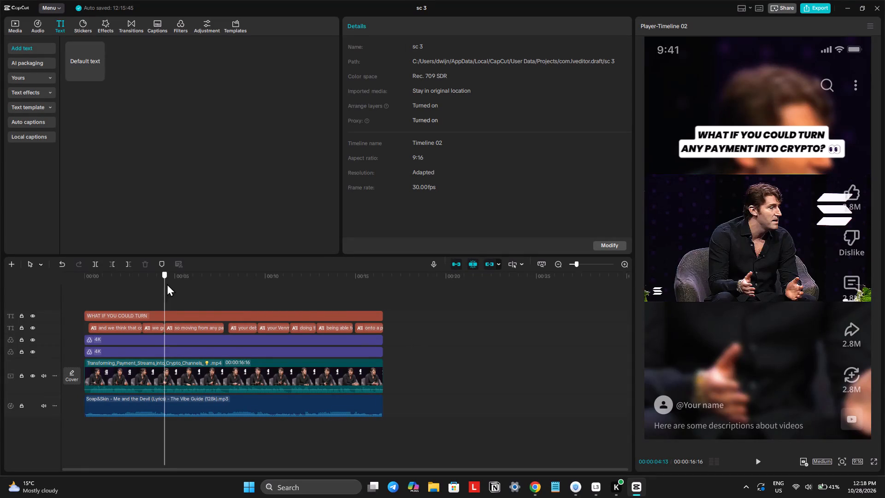
pyautogui.moveTo(165, 283); pyautogui.dragTo(260, 352)
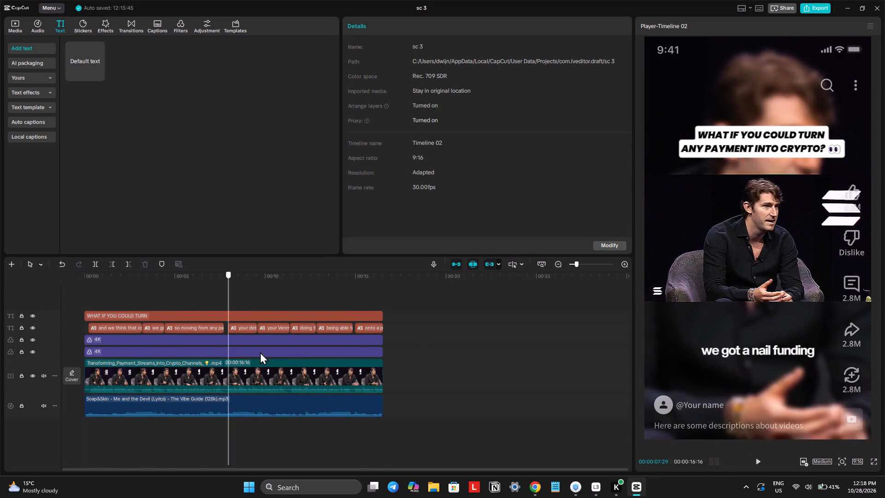
pyautogui.moveTo(260, 352); pyautogui.dragTo(124, 441)
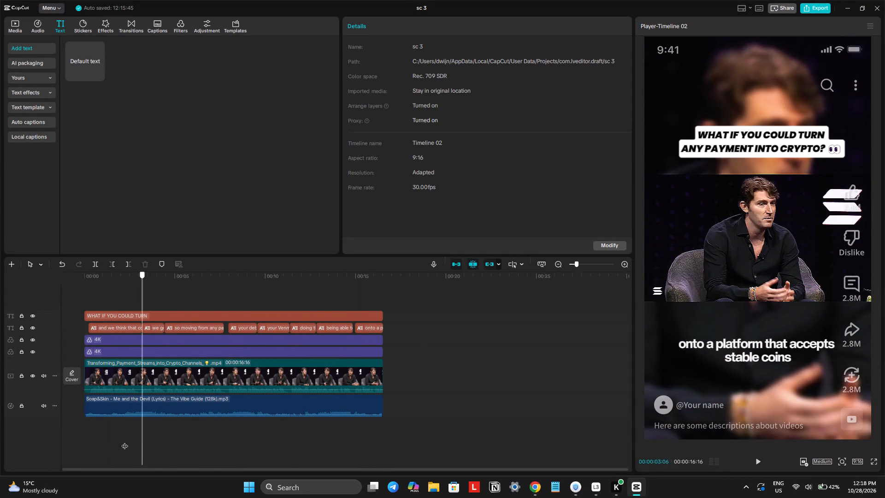
pyautogui.moveTo(124, 441); pyautogui.dragTo(76, 447)
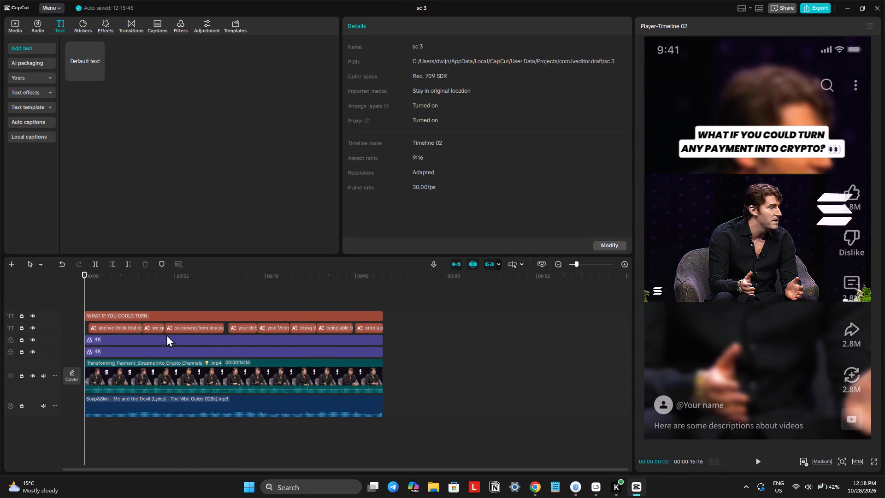
pyautogui.click(183, 280)
pyautogui.moveTo(183, 280); pyautogui.dragTo(71, 308)
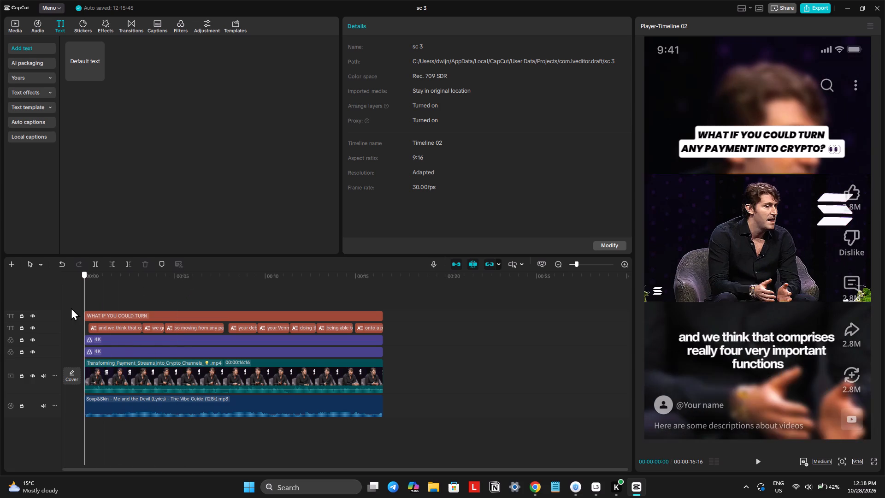
pyautogui.moveTo(71, 308); pyautogui.dragTo(70, 307)
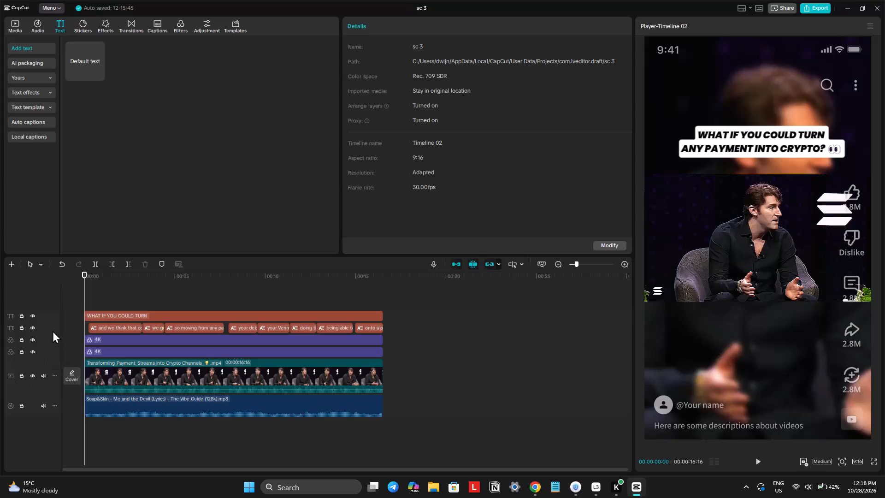
pyautogui.hotkey('alt', 'Tab')
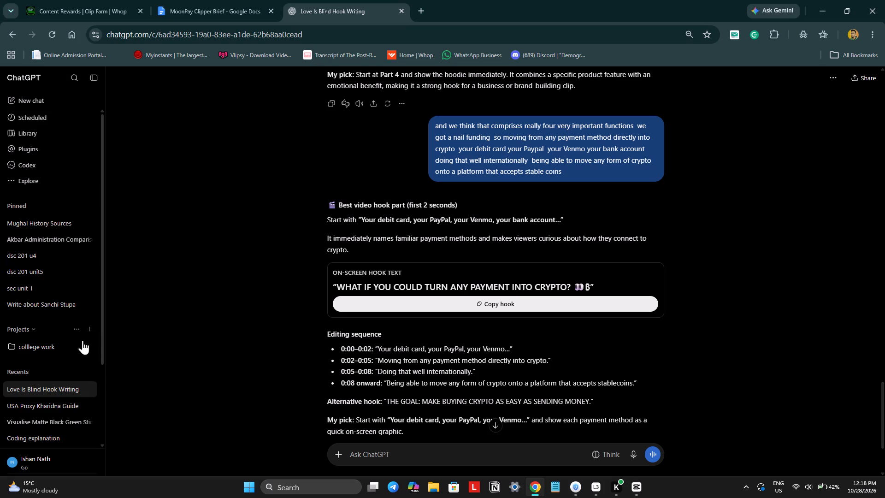
pyautogui.hotkey('alt', 'Tab')
pyautogui.press('space')
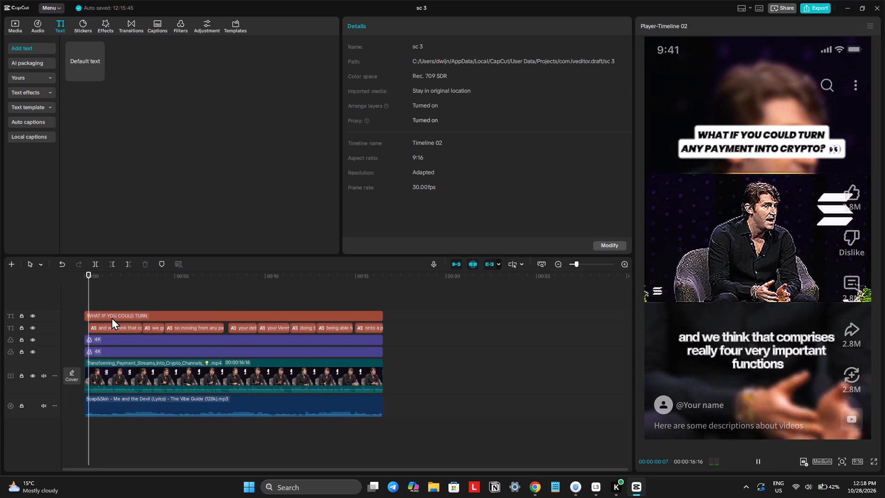
pyautogui.keyDown('ctrl'); pyautogui.scroll(3, 126, 330); pyautogui.keyUp('ctrl')
pyautogui.press('space')
# Raise the main video clip's audio volume to about 11.3 dB and play the opening seconds to check it.
pyautogui.click(137, 373)
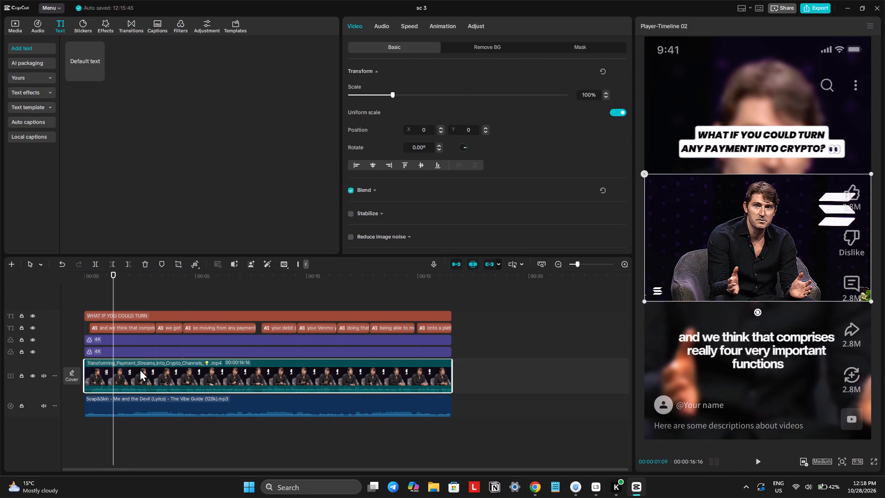
pyautogui.click(382, 28)
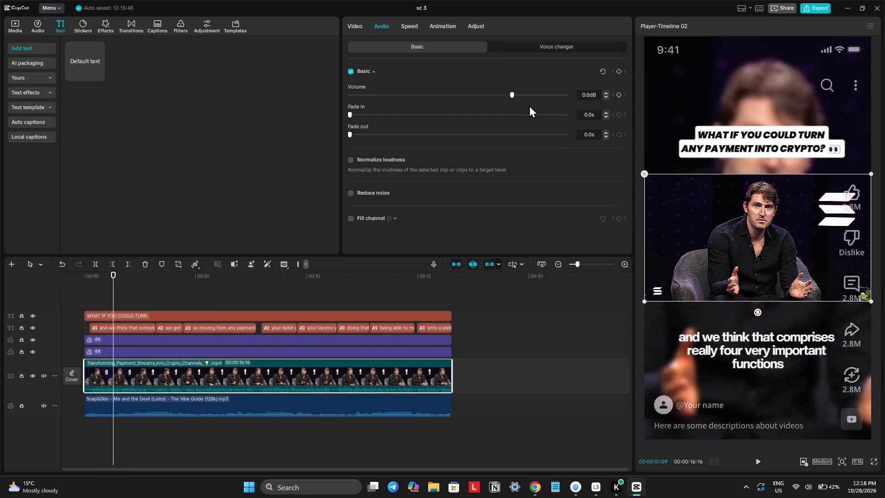
pyautogui.moveTo(522, 96); pyautogui.dragTo(541, 97)
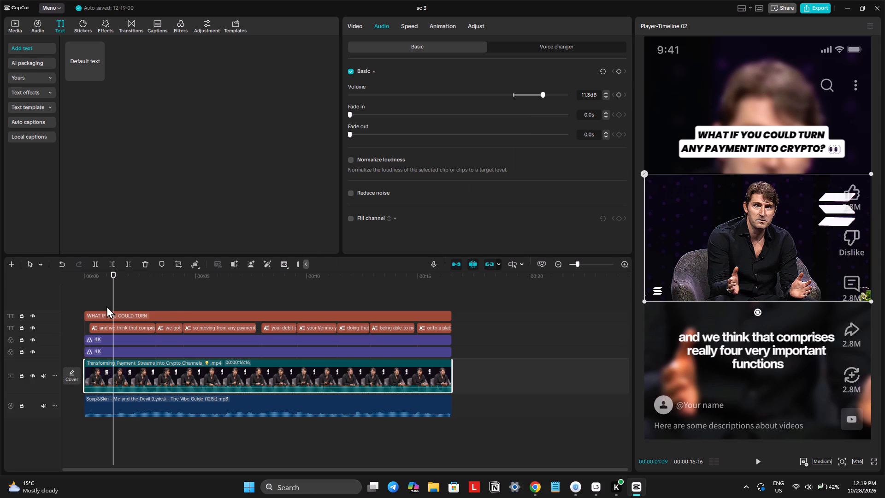
pyautogui.doubleClick(96, 290)
pyautogui.moveTo(96, 290); pyautogui.dragTo(86, 291)
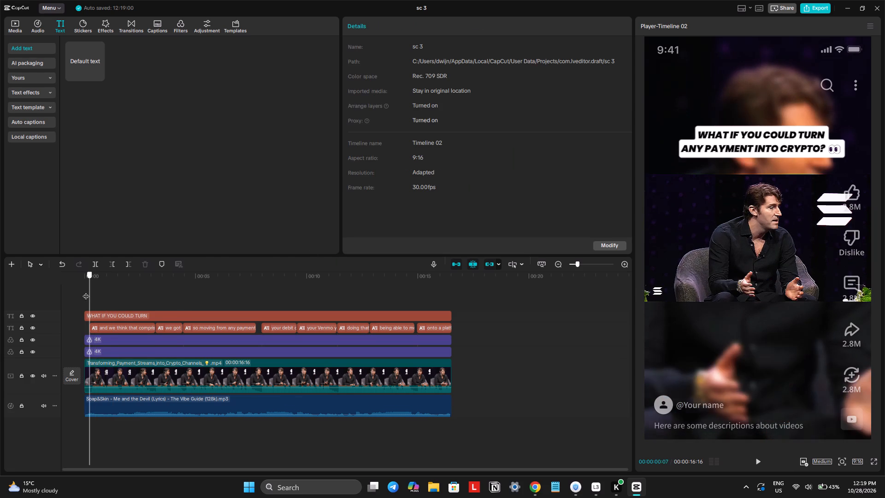
pyautogui.moveTo(86, 291); pyautogui.dragTo(84, 292)
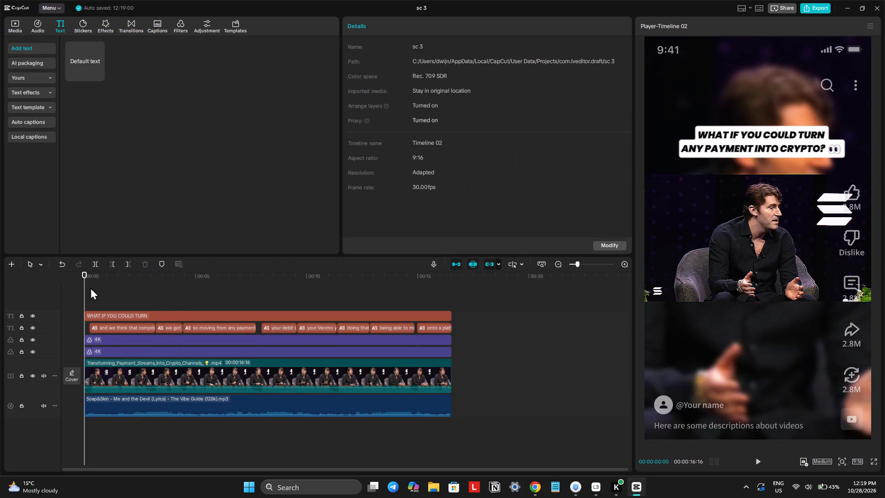
pyautogui.press('space')
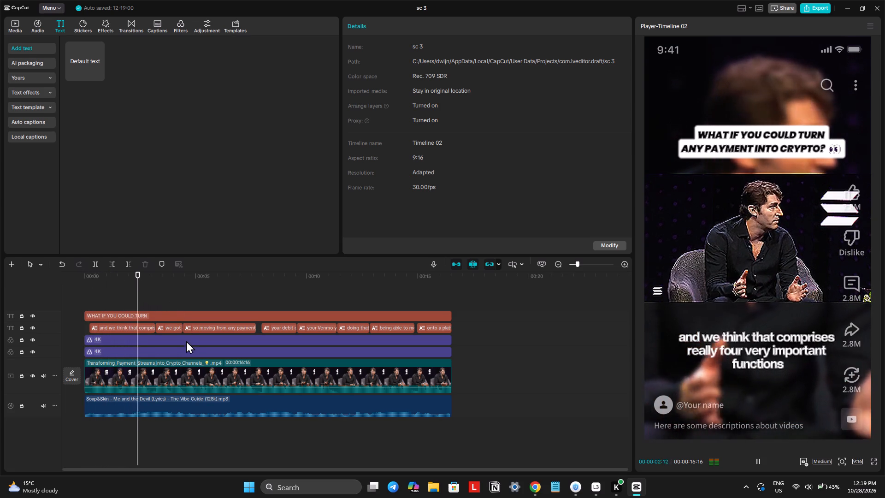
pyautogui.press('space')
# Apply the favourite caption animation Switch to all caption clips on the timeline.
pyautogui.moveTo(456, 326); pyautogui.dragTo(354, 326)
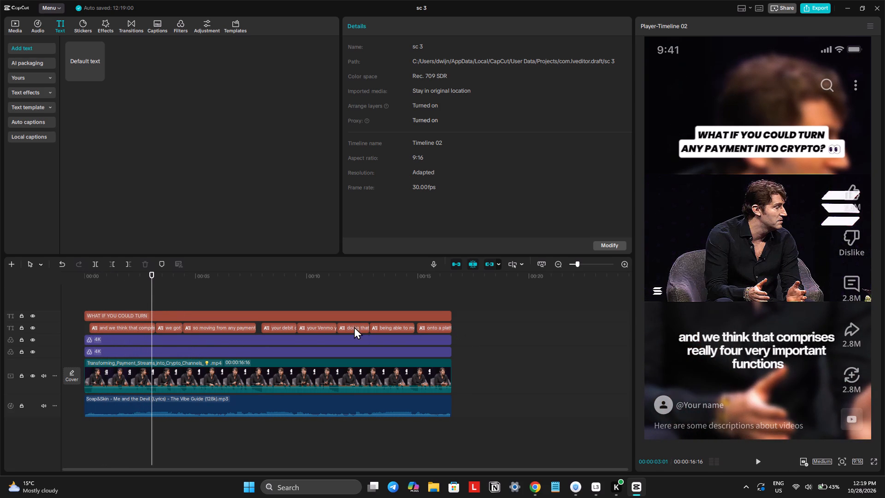
pyautogui.moveTo(354, 326); pyautogui.dragTo(118, 326)
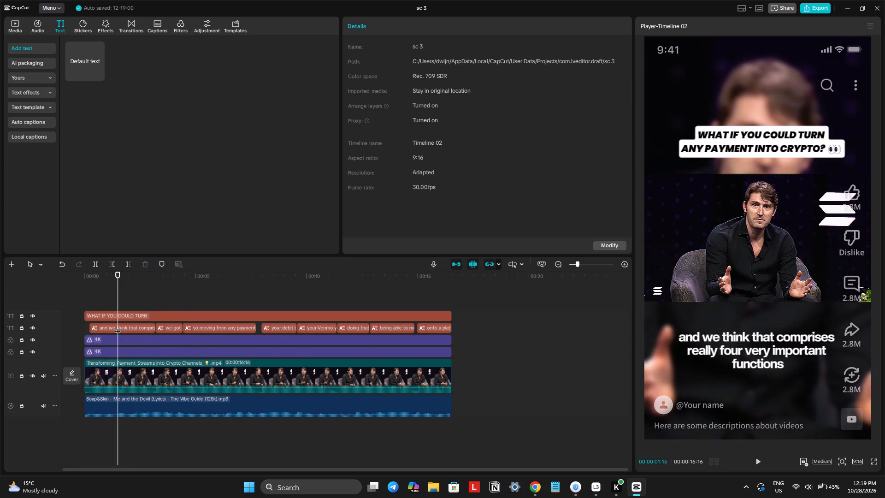
pyautogui.moveTo(86, 327); pyautogui.dragTo(118, 327)
pyautogui.moveTo(118, 327); pyautogui.dragTo(433, 325)
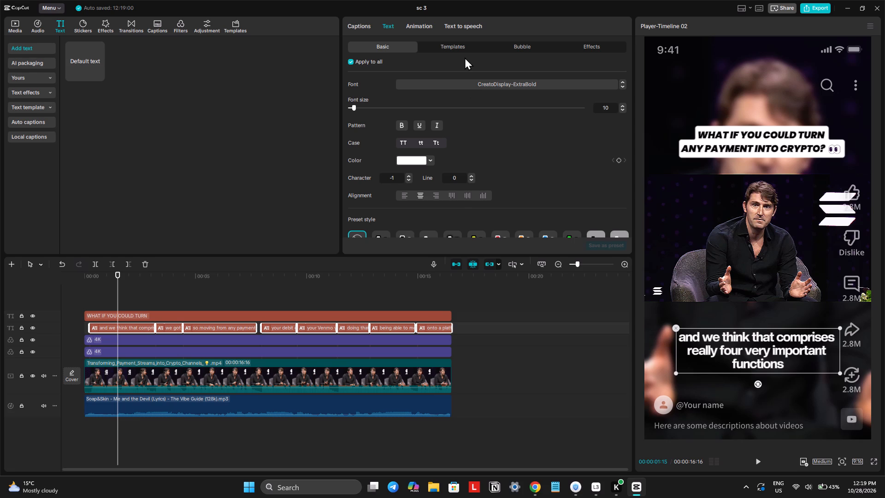
pyautogui.click(476, 84)
pyautogui.click(421, 29)
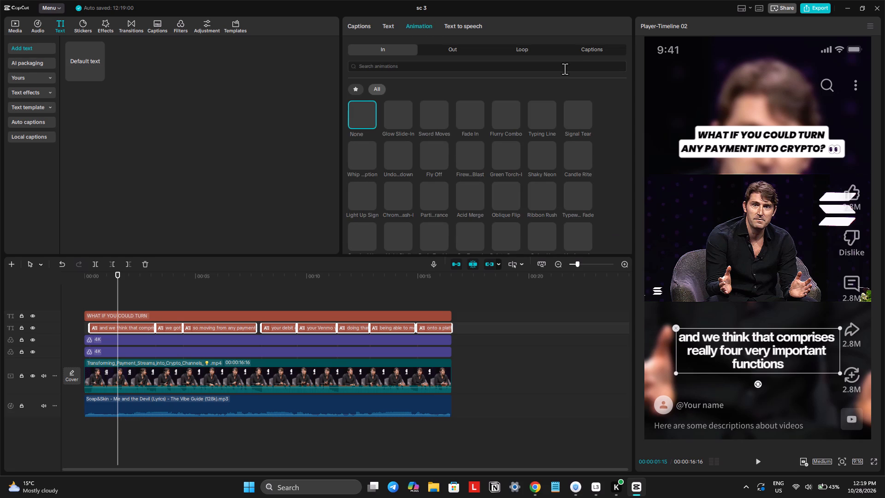
pyautogui.click(579, 52)
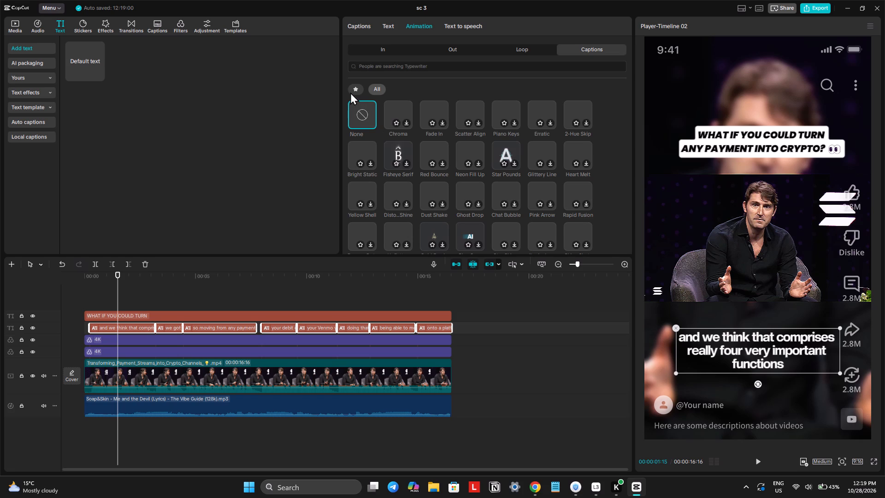
pyautogui.click(350, 92)
pyautogui.click(405, 107)
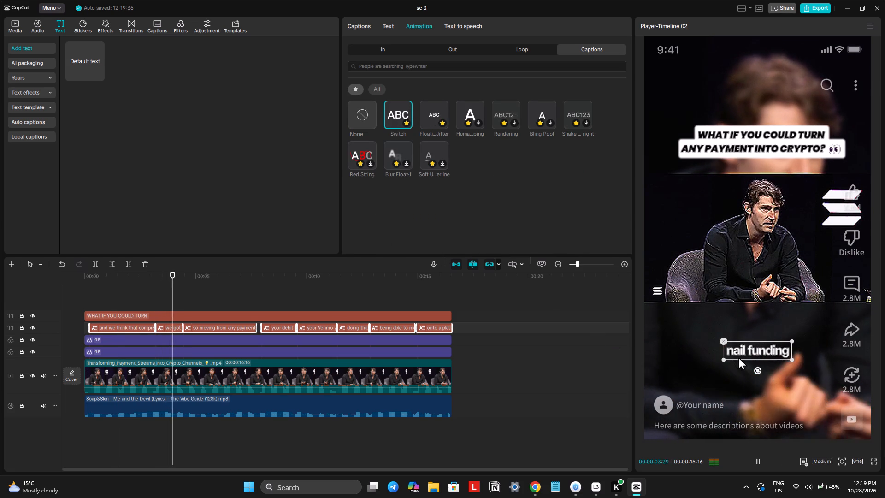
# Move all captions up to just below the sharp video frame, horizontally centred, and play the clip from the start.
pyautogui.press('space')
pyautogui.moveTo(745, 355); pyautogui.dragTo(751, 320)
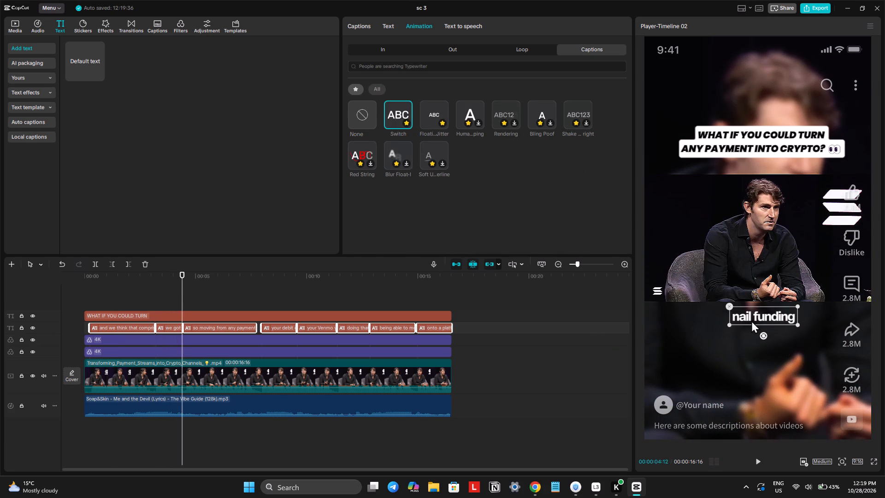
pyautogui.moveTo(751, 320); pyautogui.dragTo(746, 320)
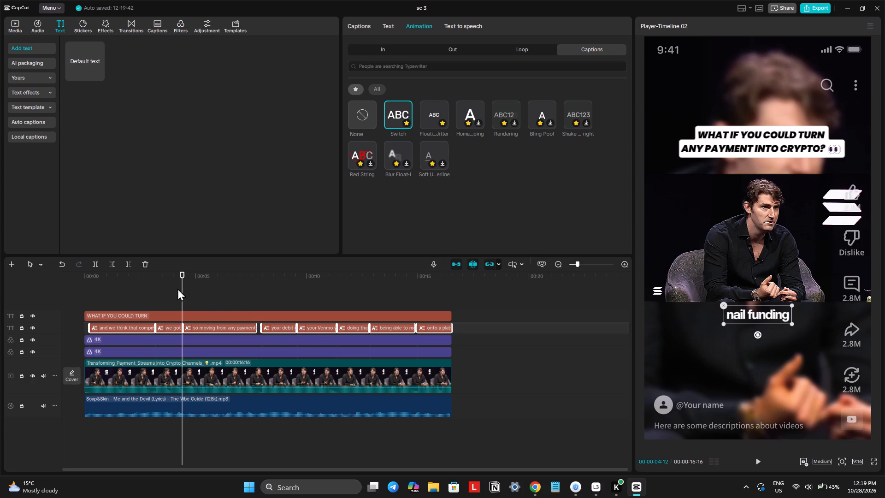
pyautogui.click(148, 283)
pyautogui.moveTo(147, 281); pyautogui.dragTo(86, 297)
pyautogui.press('space')
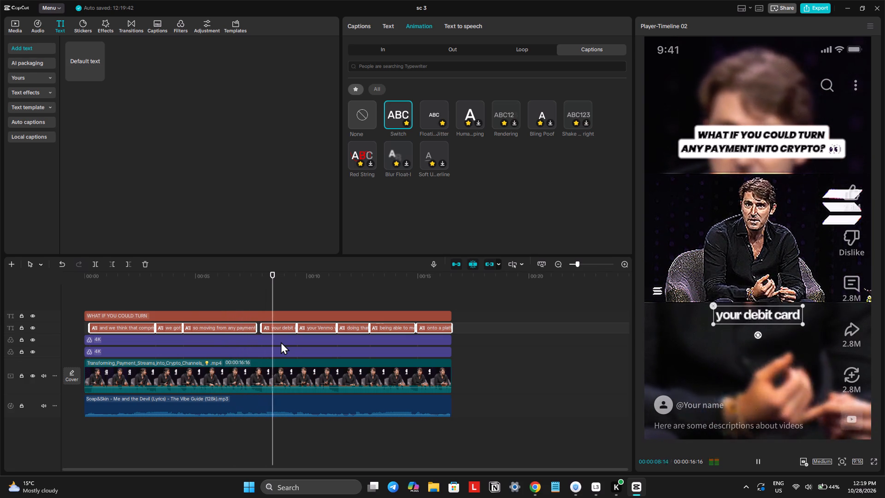
pyautogui.press('space')
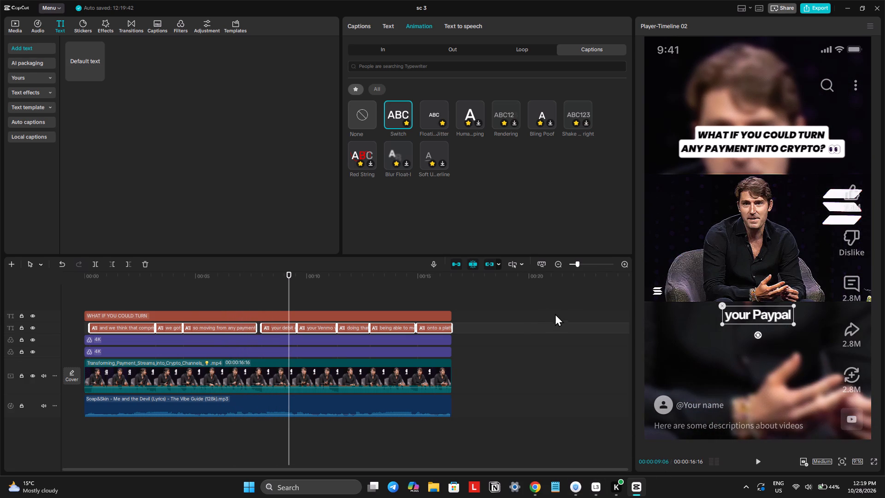
# Close the sc 3 project editor.
pyautogui.click(879, 12)
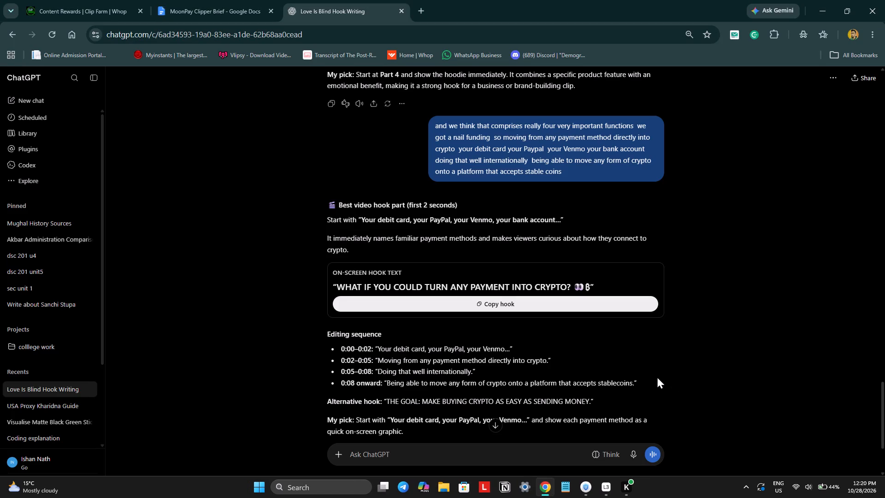
# Switch to Urban VPN, disconnect the United States connection and close its window.
pyautogui.click(582, 489)
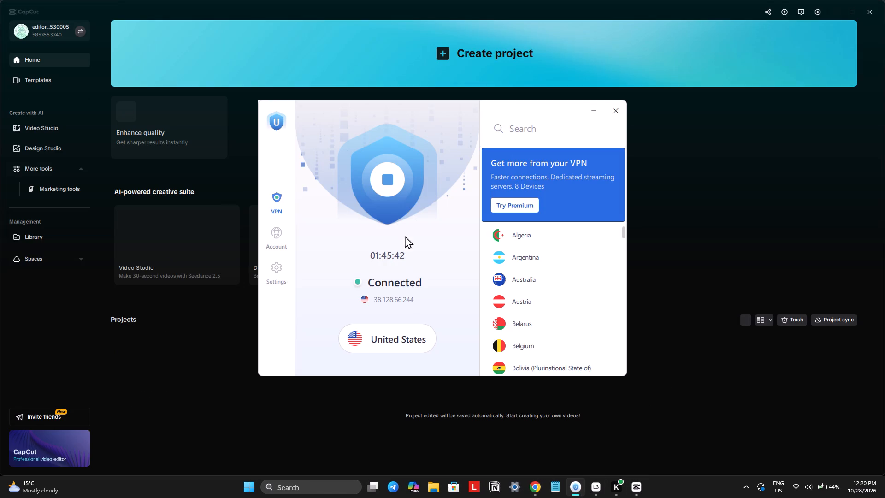
pyautogui.click(393, 183)
pyautogui.click(614, 111)
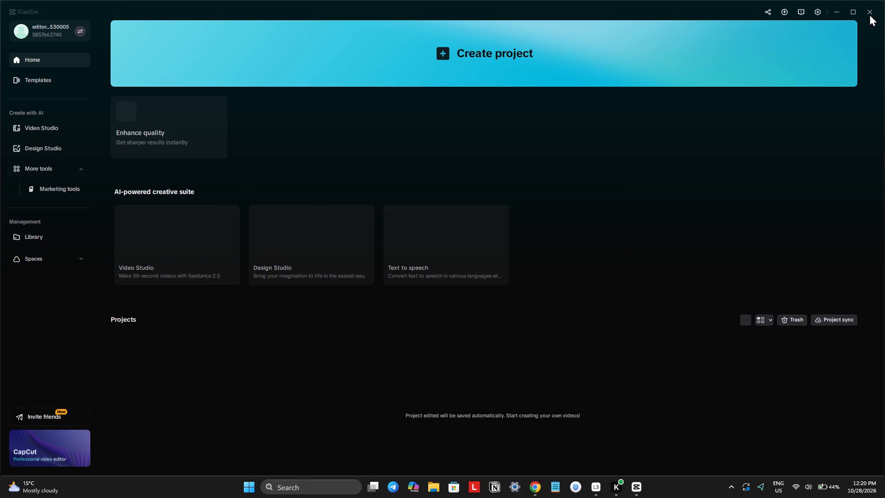
# Close the CapCut home window.
pyautogui.click(868, 11)
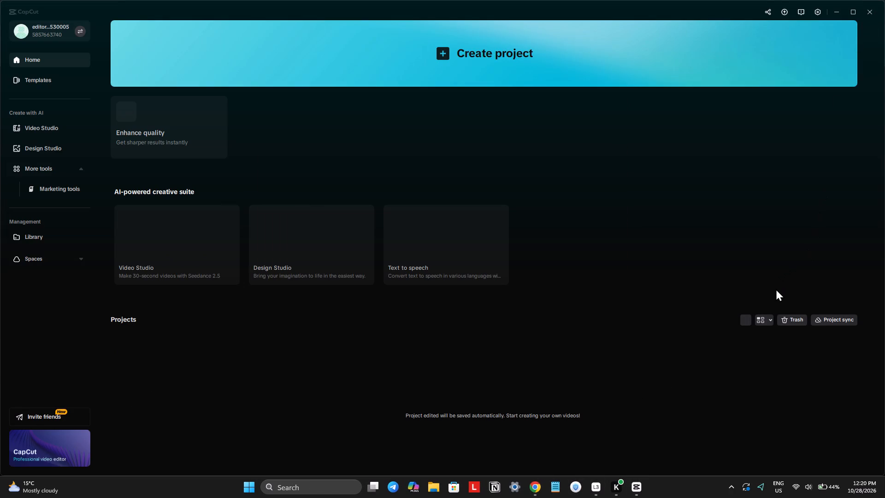